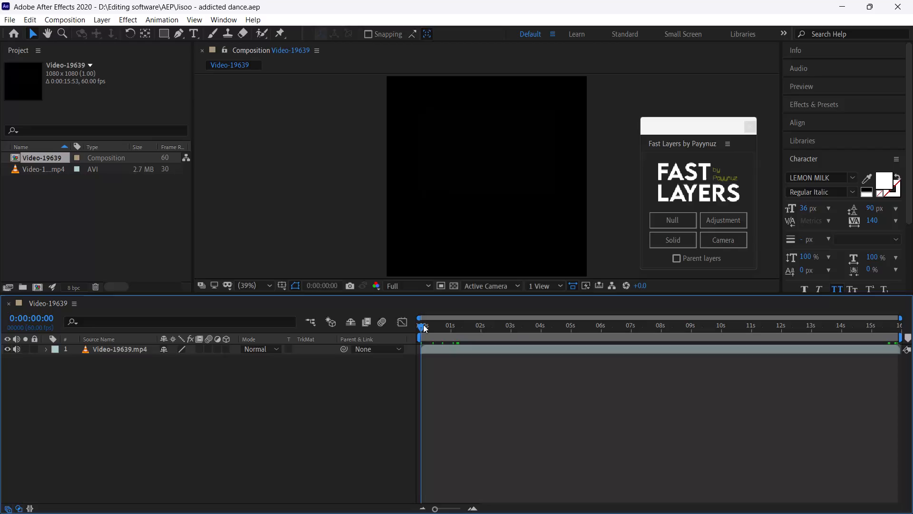
Convert the audio of the Video-19639.mp4 layer to keyframes.
key(space)
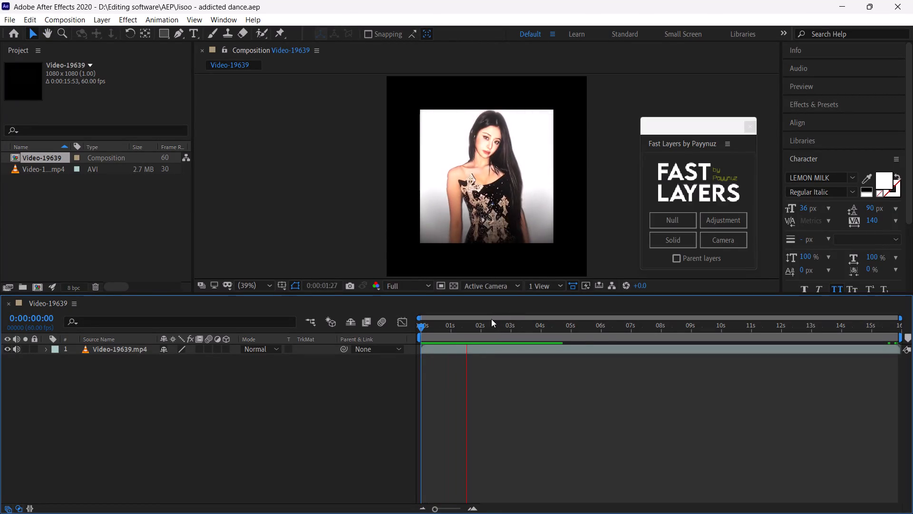
click(439, 329)
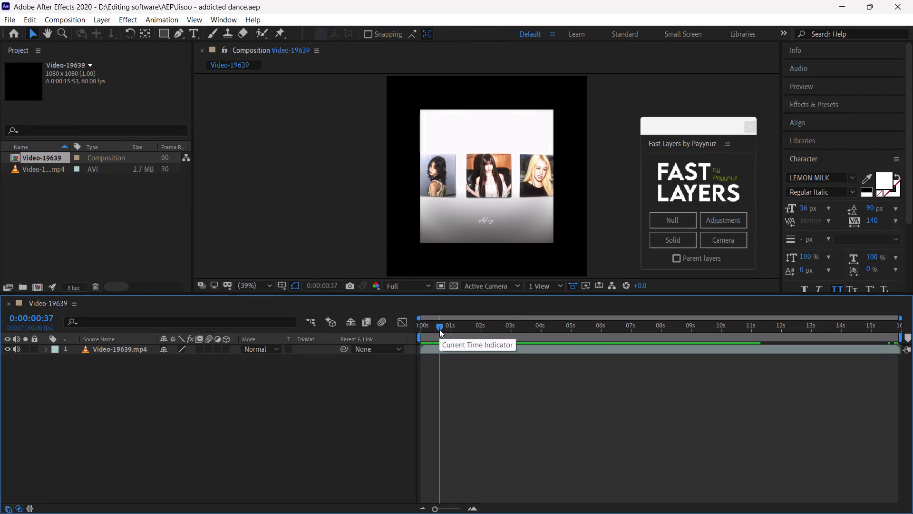
click(450, 349)
right_click(450, 349)
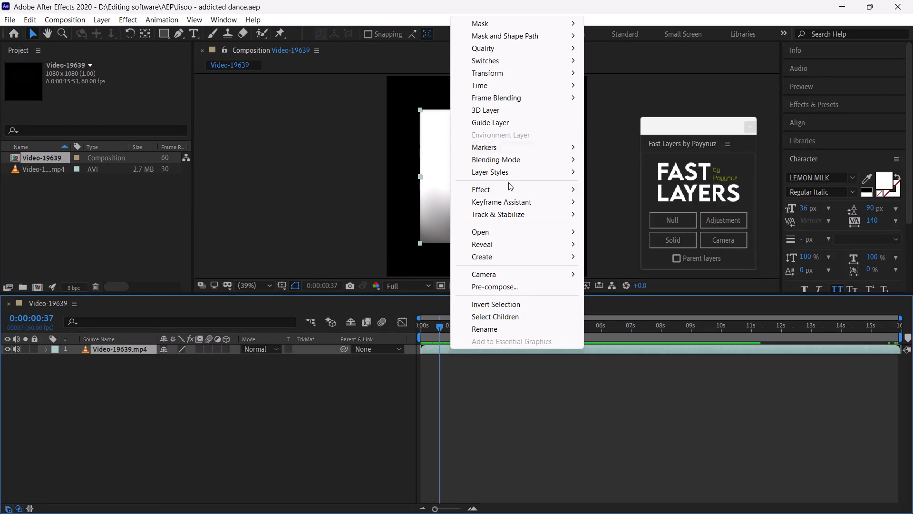
click(516, 204)
click(640, 202)
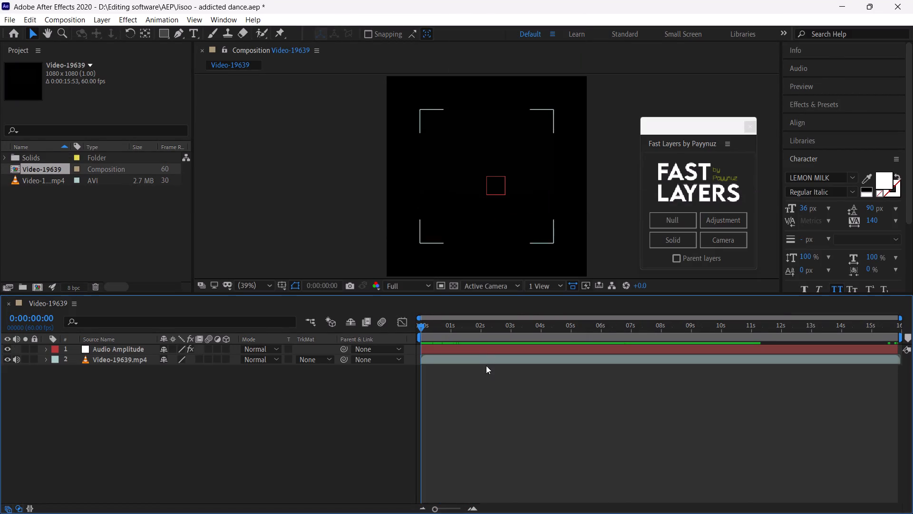
click(486, 366)
Clean the conformed media database and cache, empty the disk cache, and apply the Media & Disk Cache preferences.
click(9, 22)
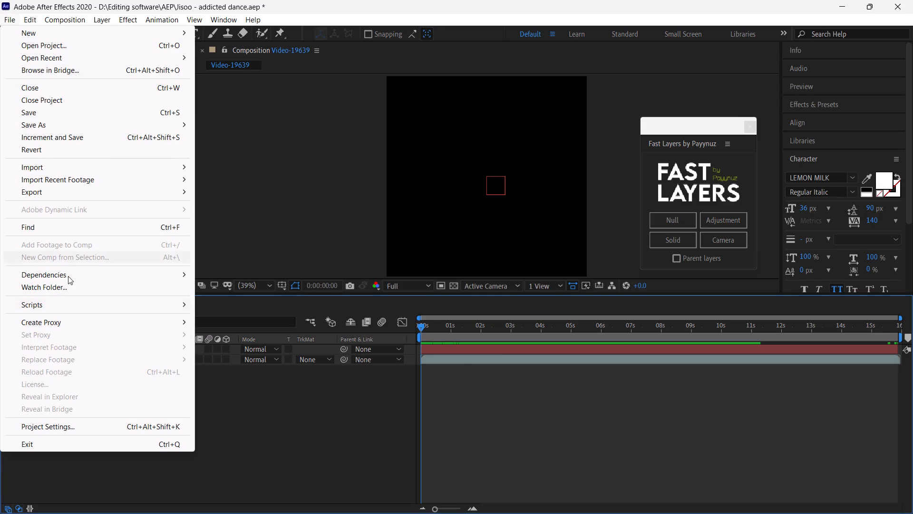
click(33, 16)
click(25, 22)
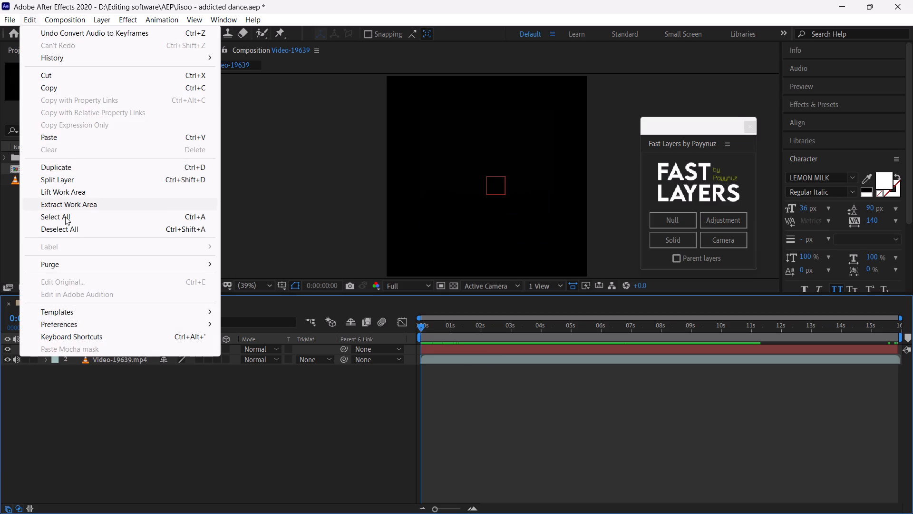
click(61, 323)
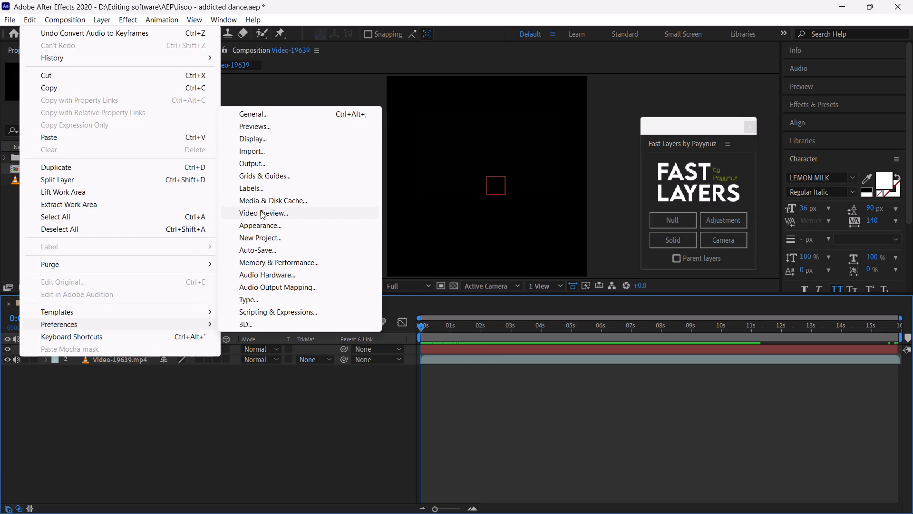
click(262, 204)
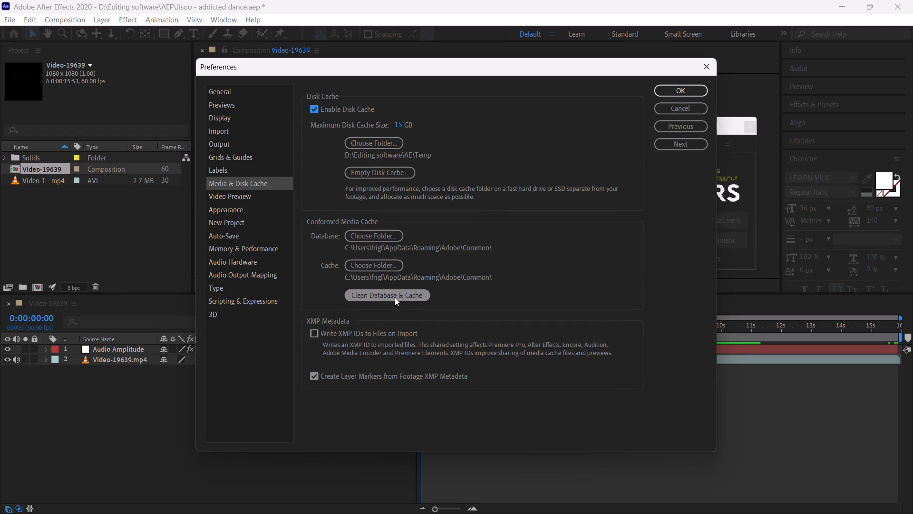
click(395, 297)
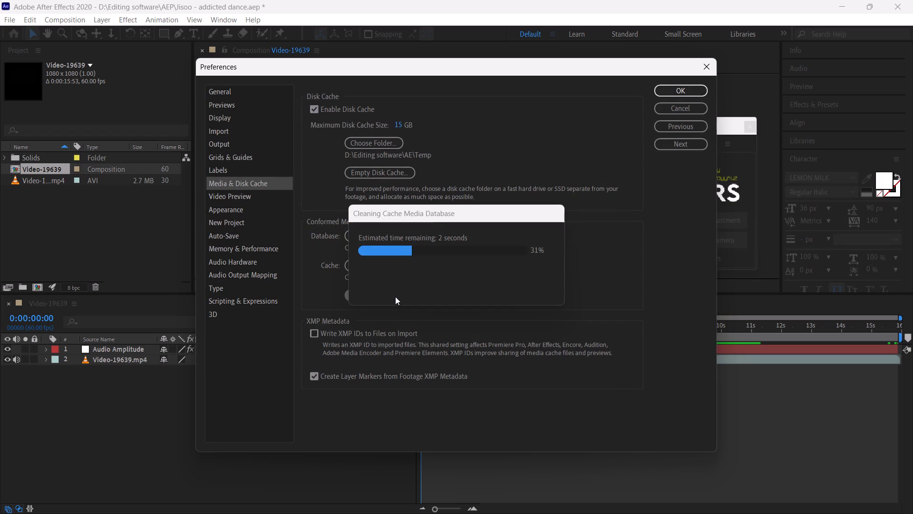
click(385, 173)
click(484, 287)
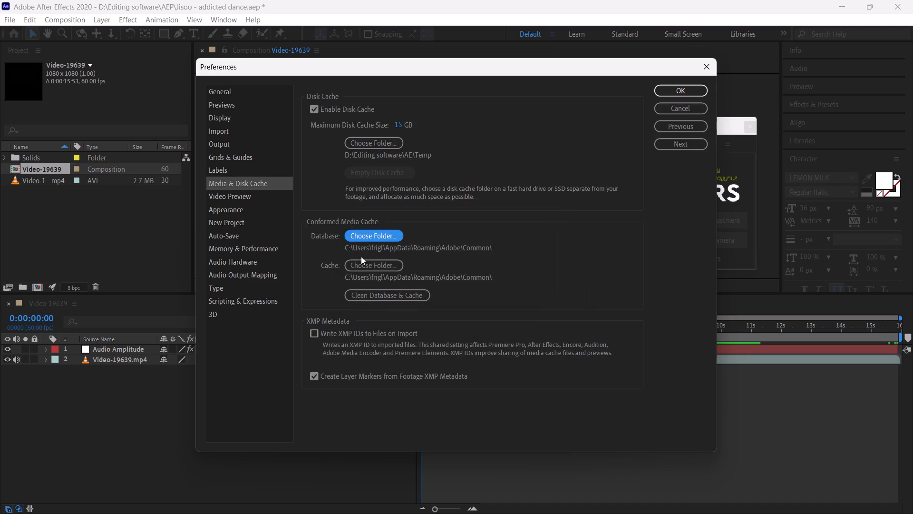
click(687, 89)
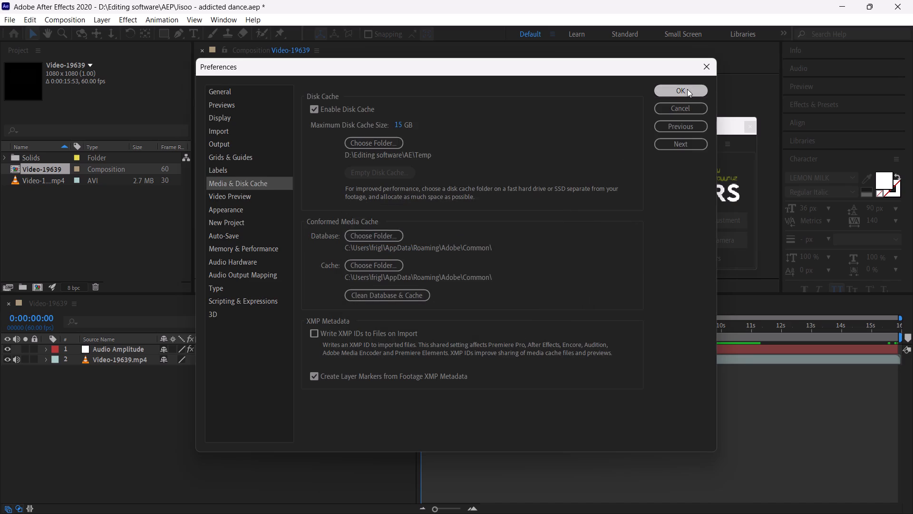
Delete every effect on the Audio Amplitude layer except Both Channels, and expand that effect's properties.
click(420, 327)
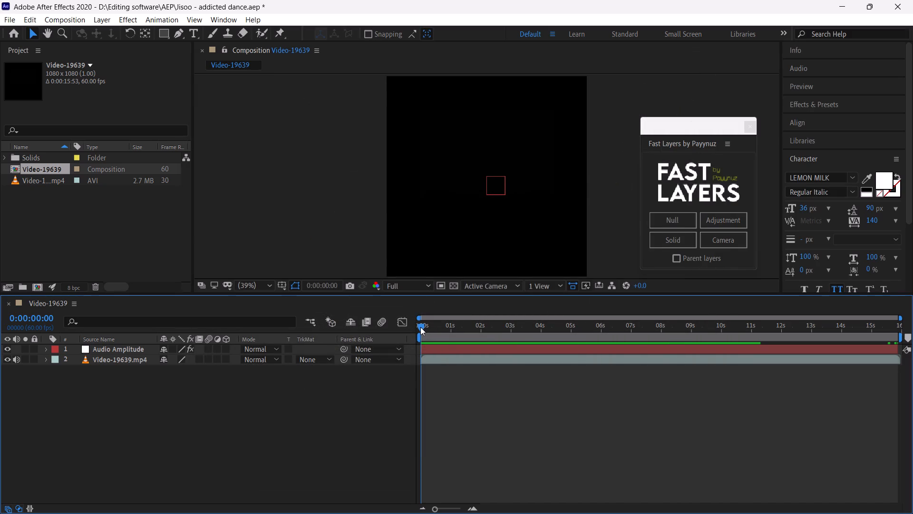
key(space)
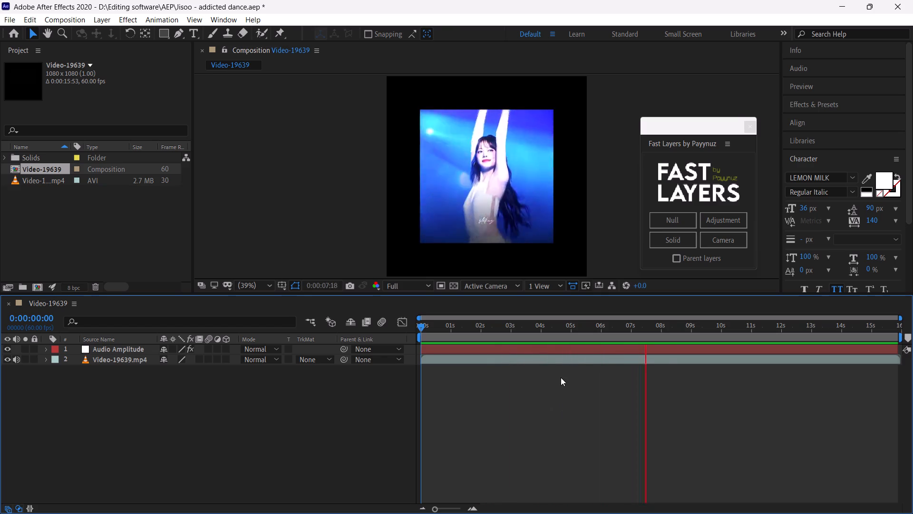
click(536, 329)
click(529, 350)
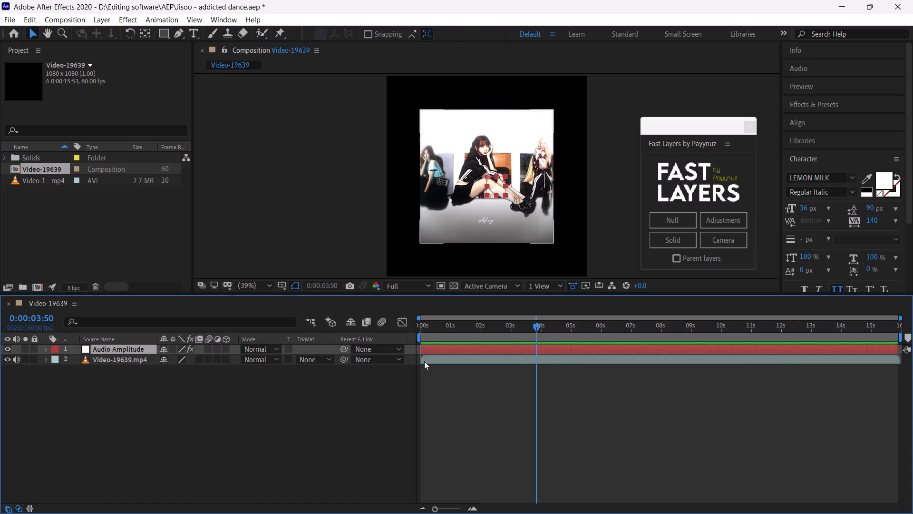
click(46, 349)
click(57, 359)
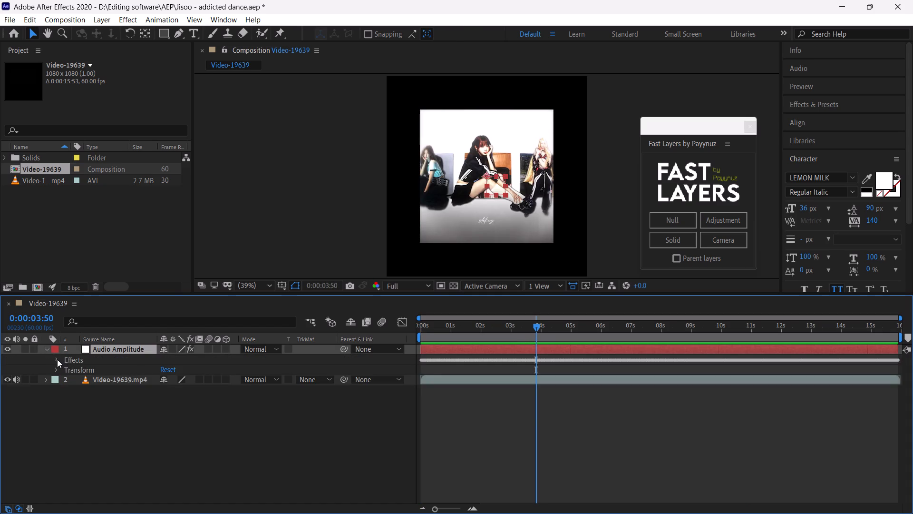
click(88, 367)
key(BackSpace)
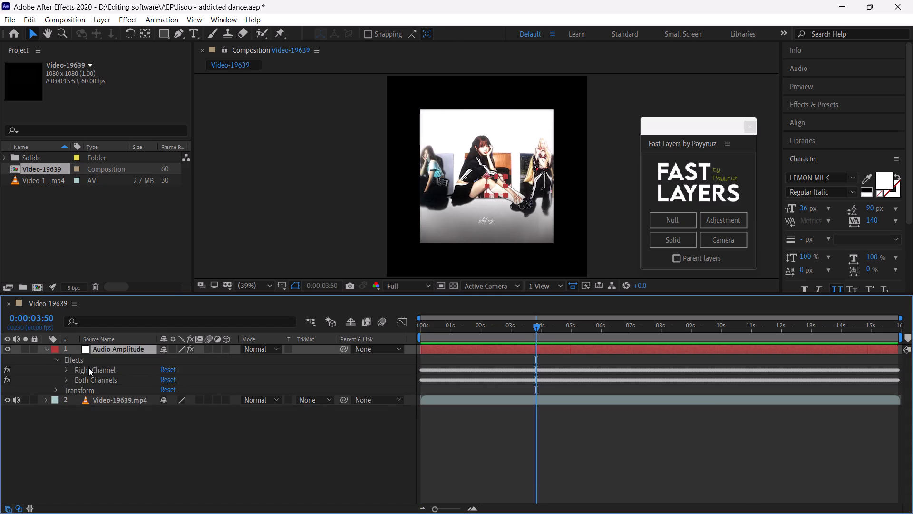
click(88, 367)
key(BackSpace)
click(67, 367)
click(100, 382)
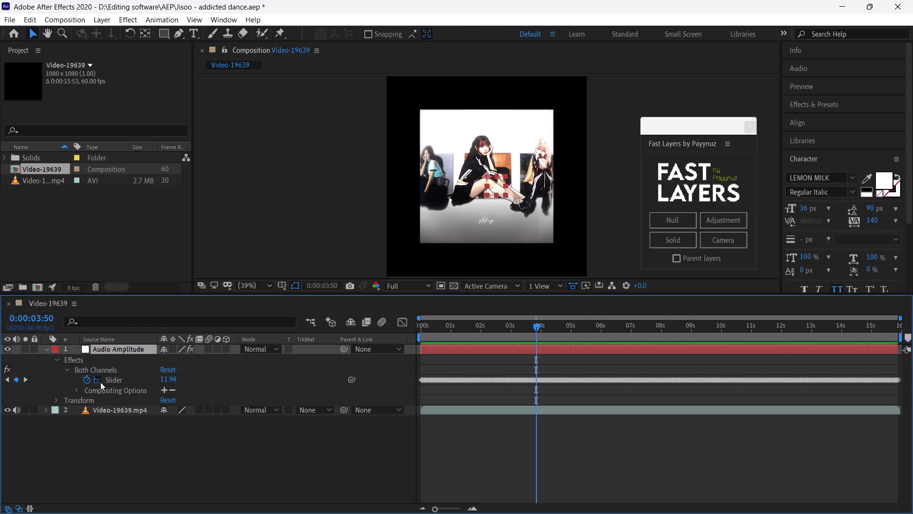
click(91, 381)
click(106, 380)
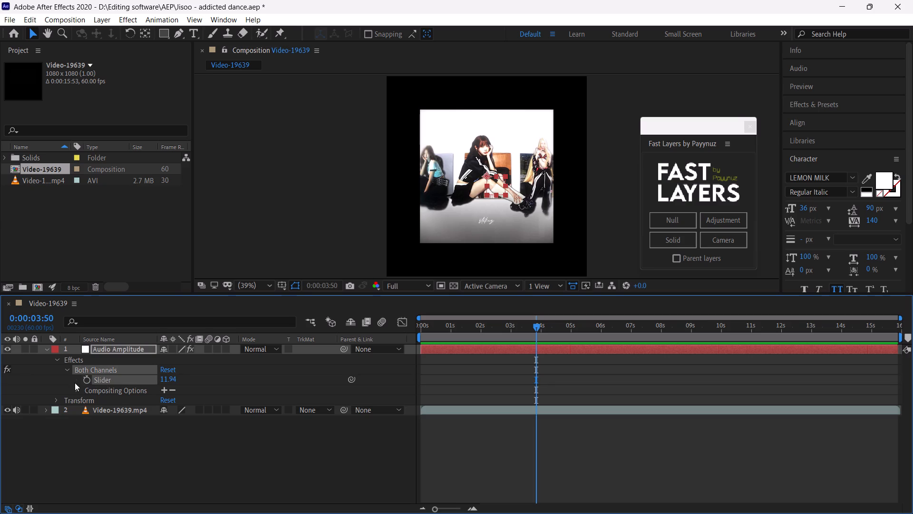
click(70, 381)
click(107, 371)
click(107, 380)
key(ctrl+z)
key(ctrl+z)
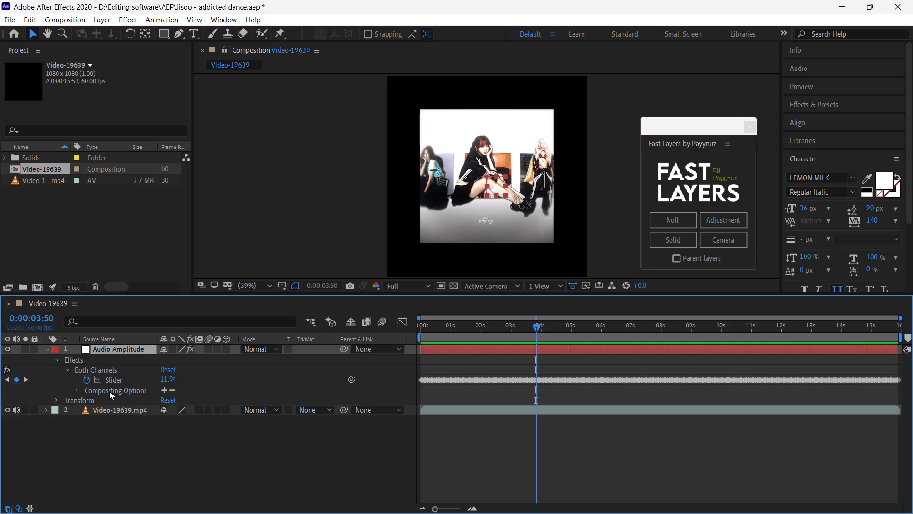
Display the Both Channels Slider keyframes as a curve in the Graph Editor.
click(117, 379)
click(397, 323)
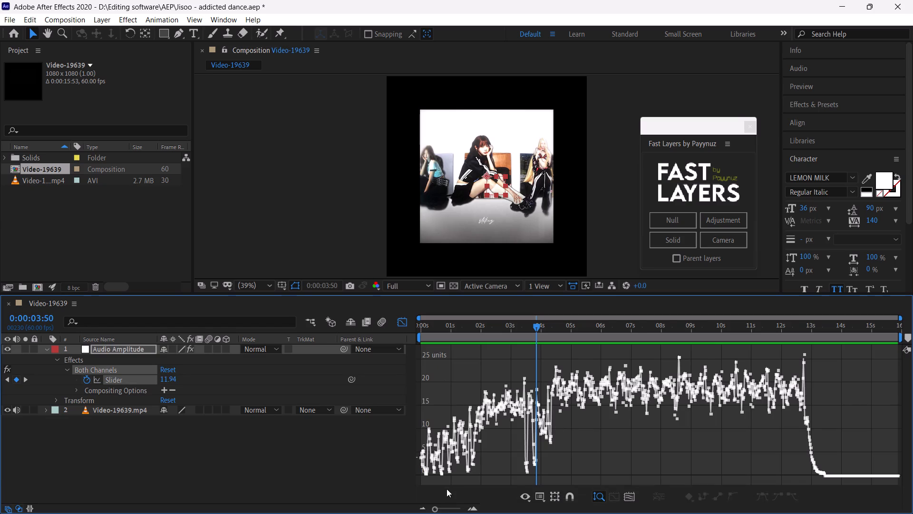
Examine the opening second of the Slider curve against the footage to locate the first beat and image change.
drag(444, 509, 451, 511)
drag(486, 325, 455, 329)
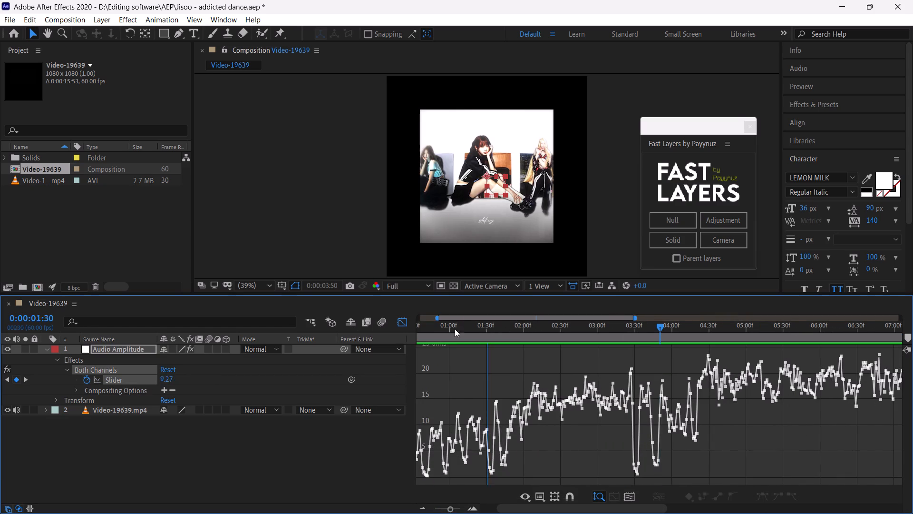
drag(455, 329, 426, 381)
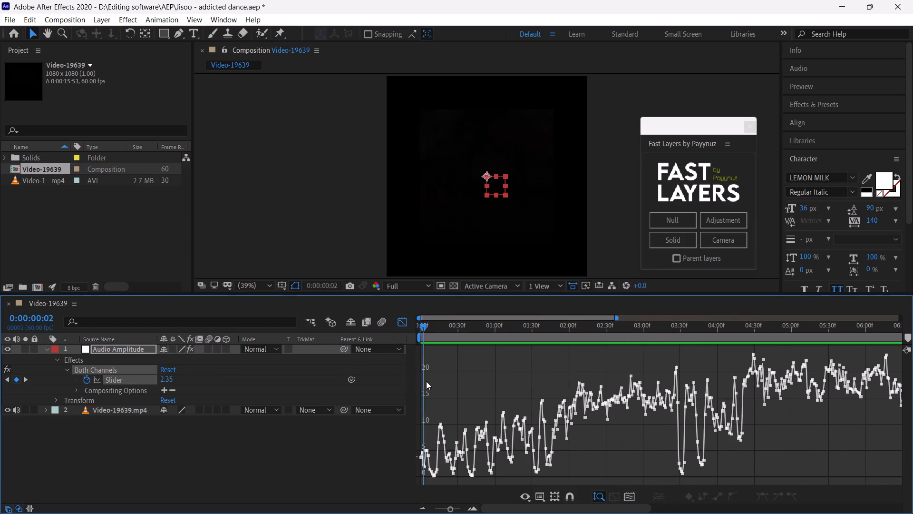
drag(426, 381, 455, 393)
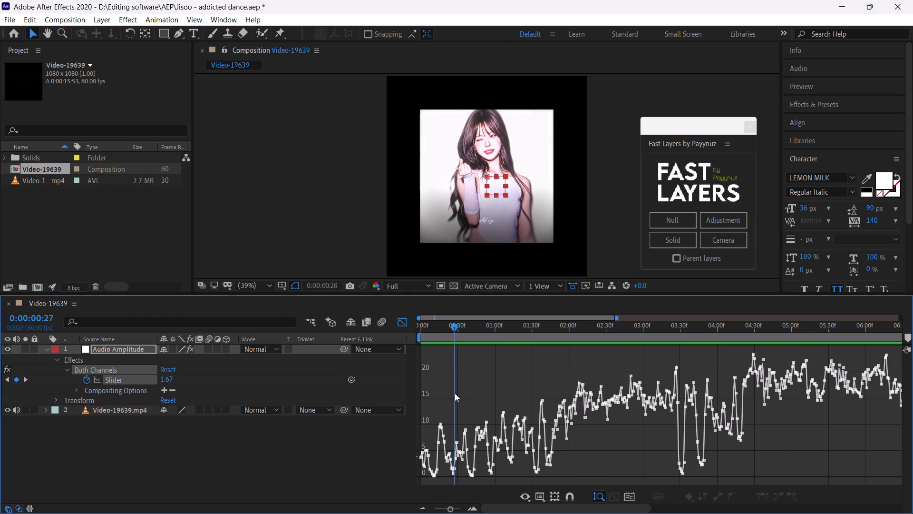
drag(455, 393, 475, 400)
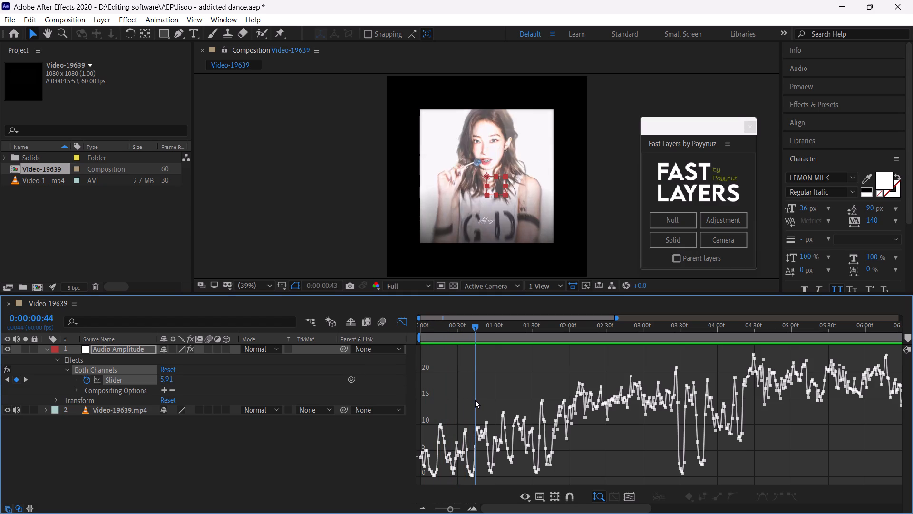
drag(475, 400, 472, 400)
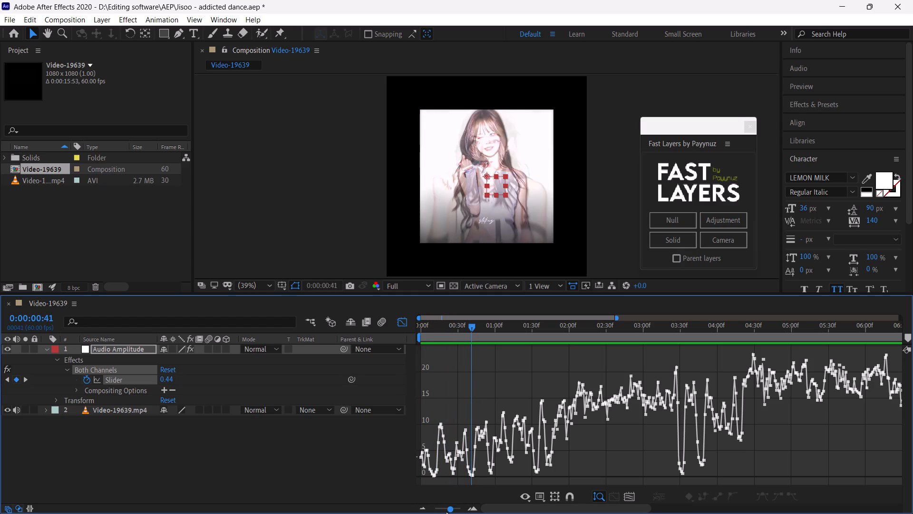
Compare the frames just before the curve's rise near frame 42 with the image transition, leaving the current time at 0:00:00:42.
drag(451, 509, 459, 508)
drag(660, 326, 673, 332)
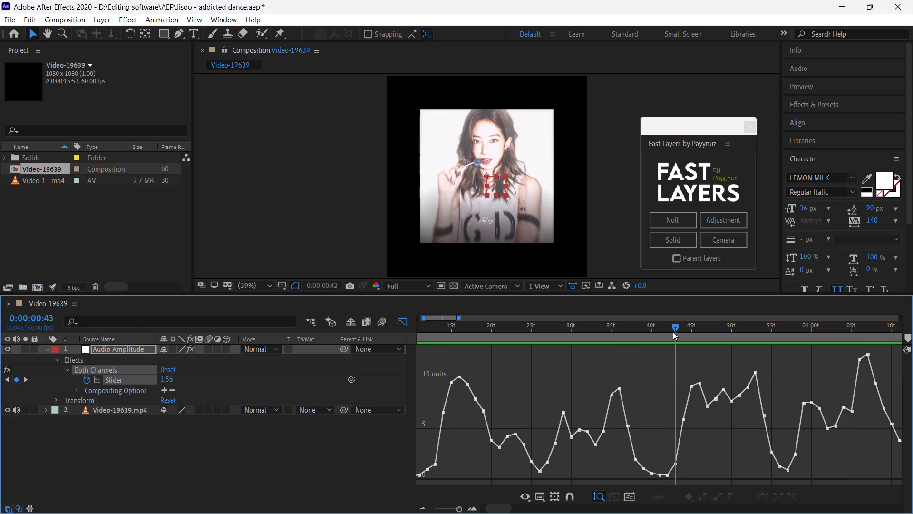
drag(673, 332, 658, 336)
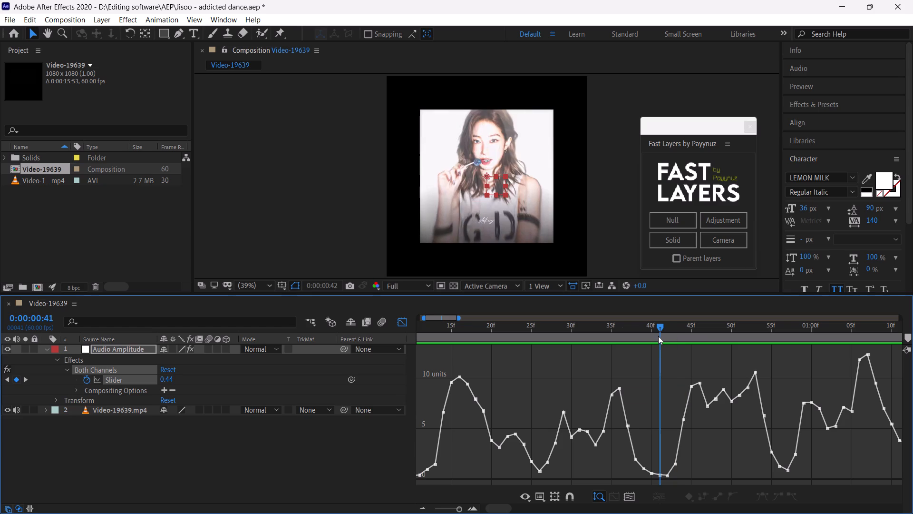
drag(658, 336, 668, 341)
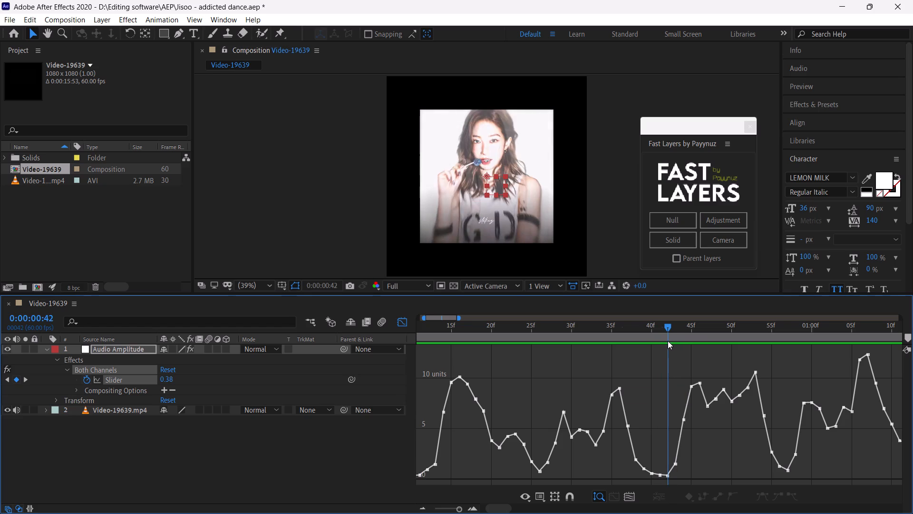
drag(668, 341, 669, 346)
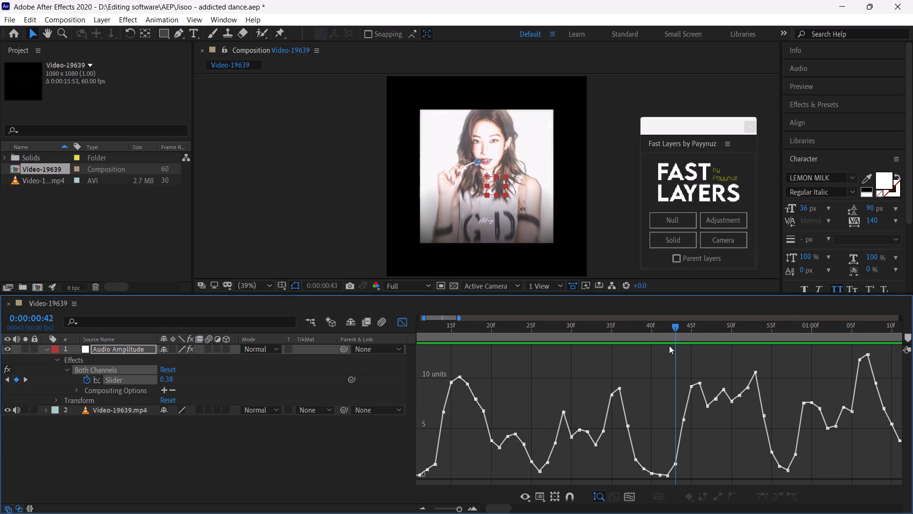
drag(669, 346, 666, 346)
key(space)
click(668, 328)
key(space)
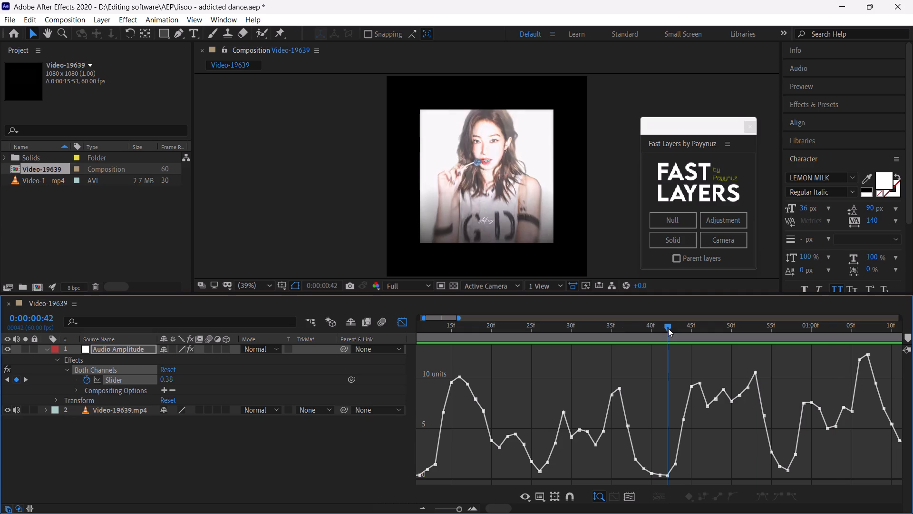
click(668, 328)
key(space)
click(668, 328)
key(space)
drag(668, 328, 665, 329)
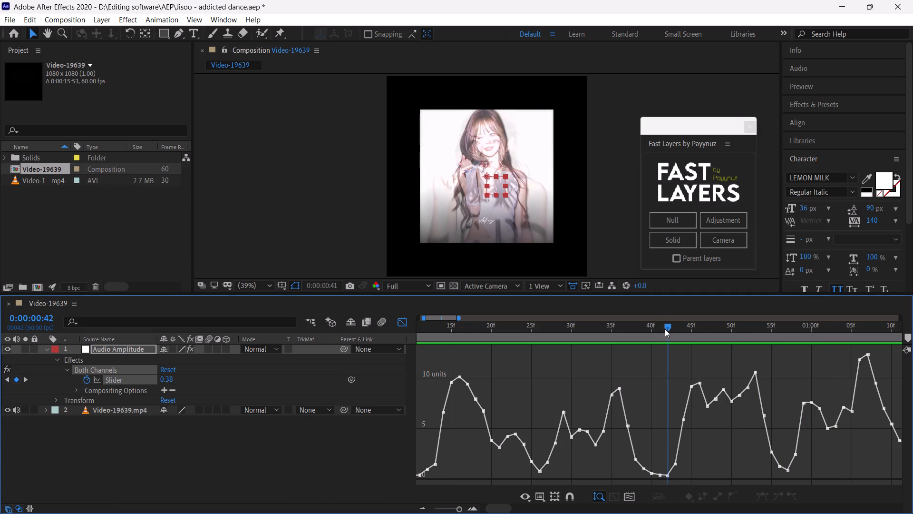
drag(665, 329, 663, 331)
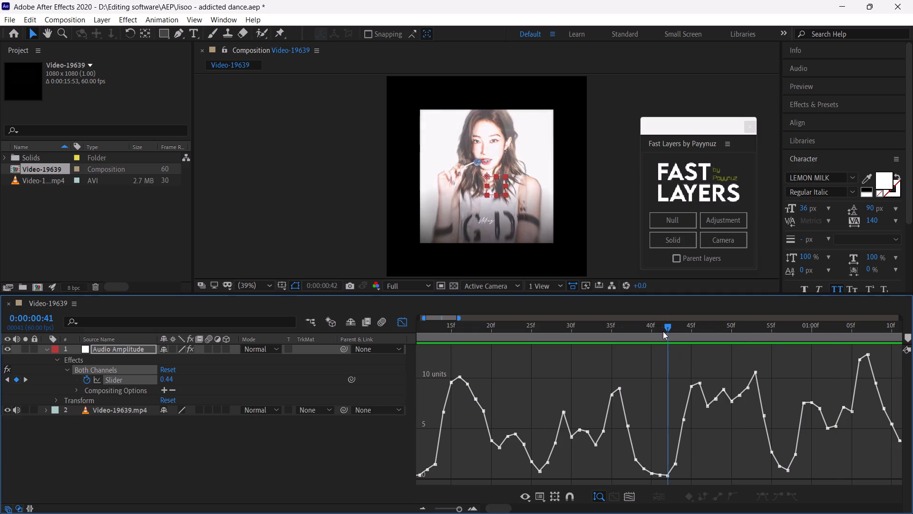
drag(663, 331, 666, 333)
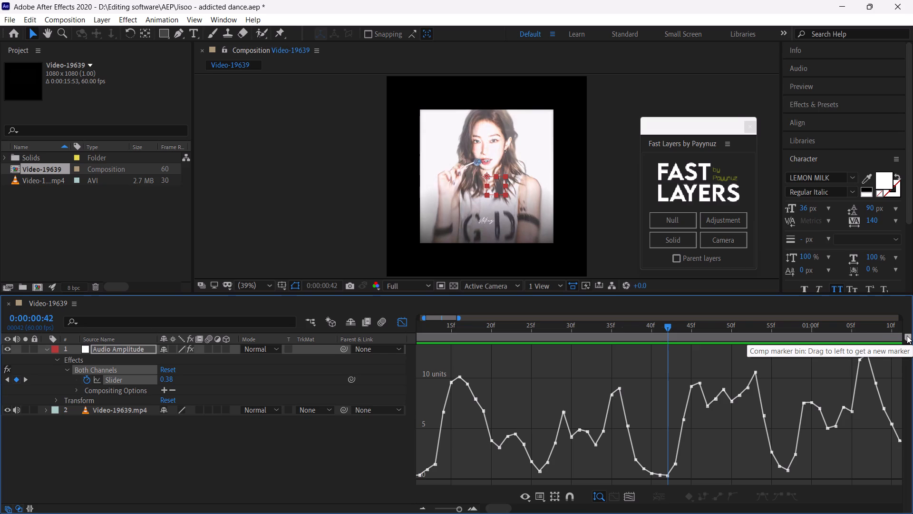
Add a composition marker at 0:00:00:42, just before the Slider curve's rise.
click(907, 336)
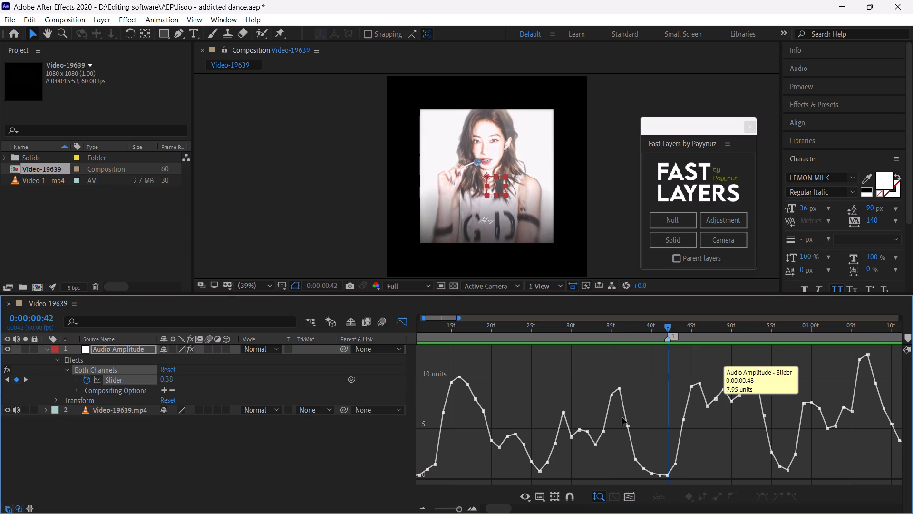
Add a composition marker at 0:00:01:14, where the next image change meets the curve's rise.
click(423, 505)
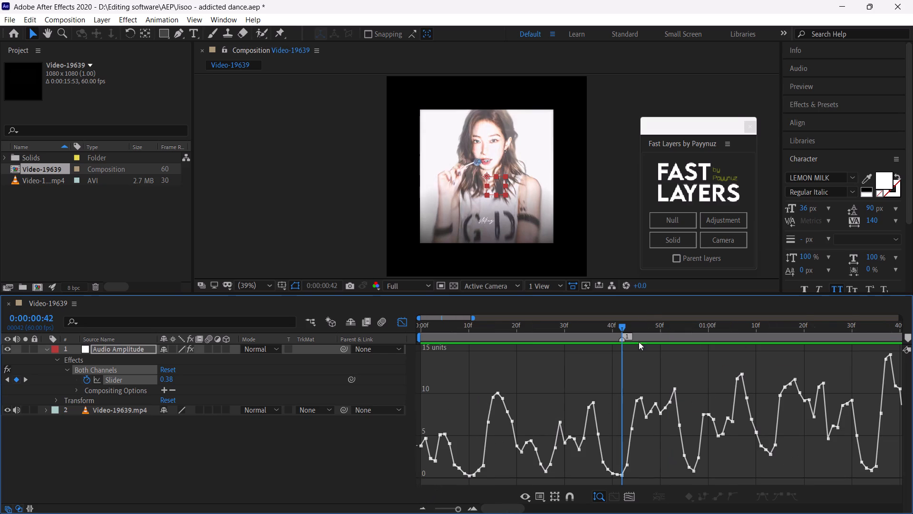
drag(640, 321, 775, 352)
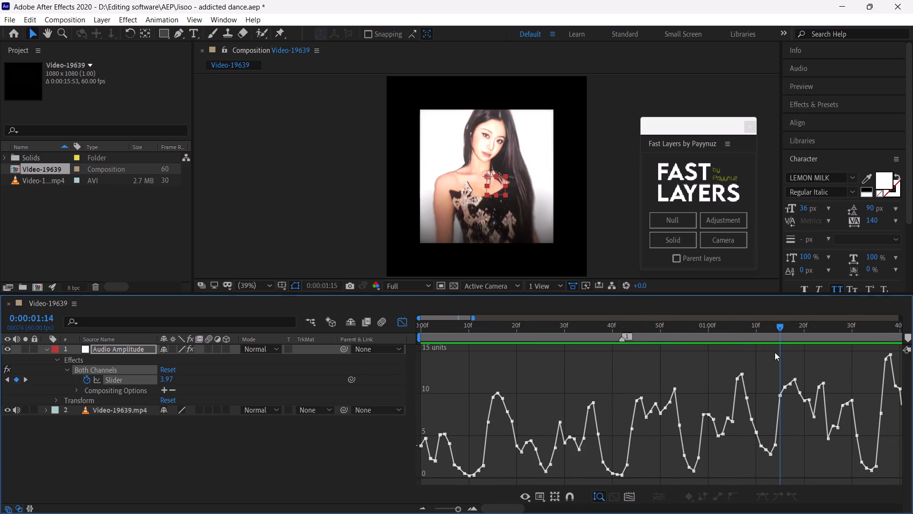
drag(775, 352, 767, 353)
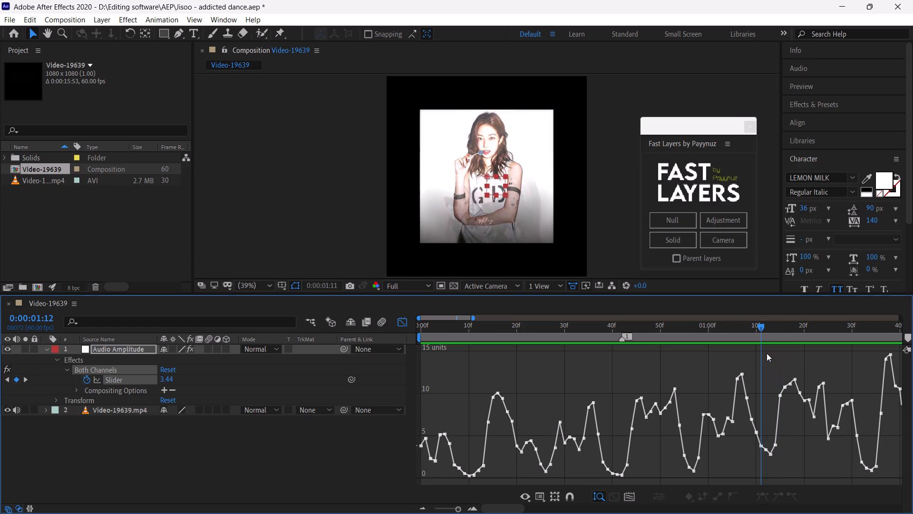
drag(767, 353, 771, 357)
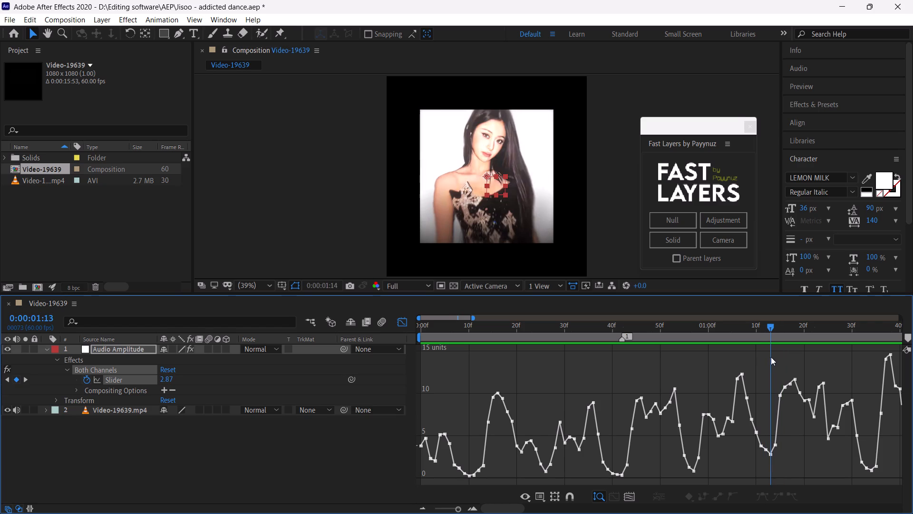
drag(771, 357, 775, 358)
click(909, 339)
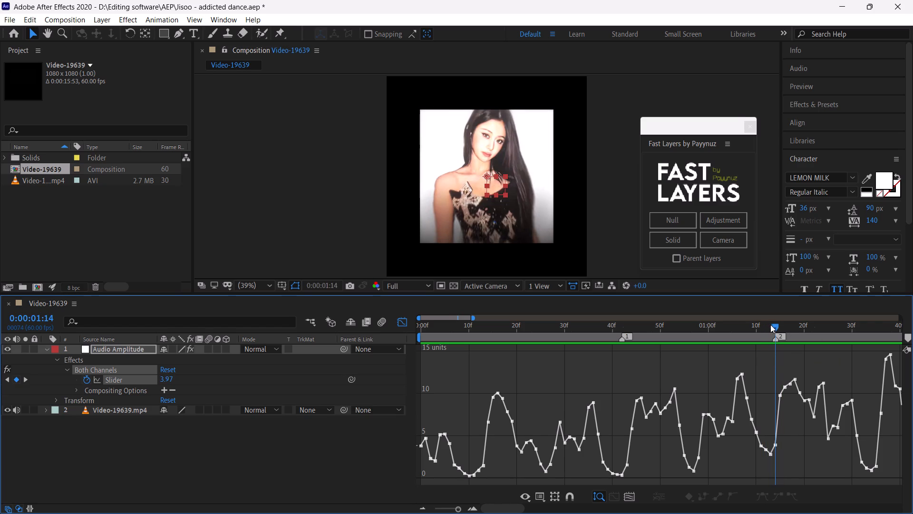
Add a composition marker at 0:00:01:48, on the first frame of the three-photo layout.
drag(774, 324, 773, 345)
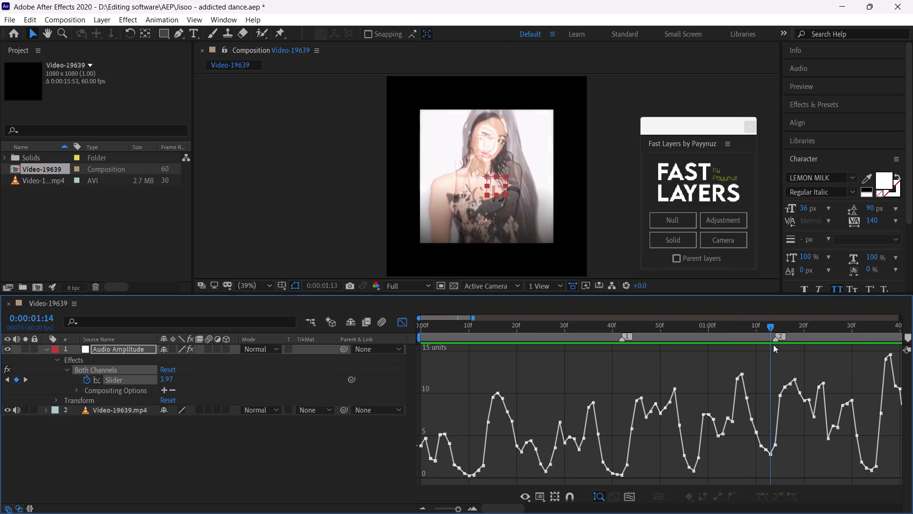
drag(773, 345, 862, 357)
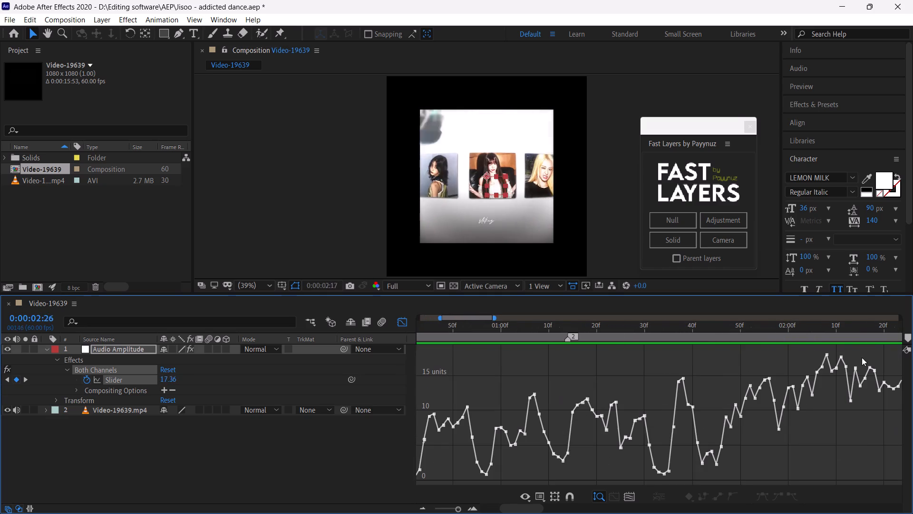
drag(862, 357, 723, 375)
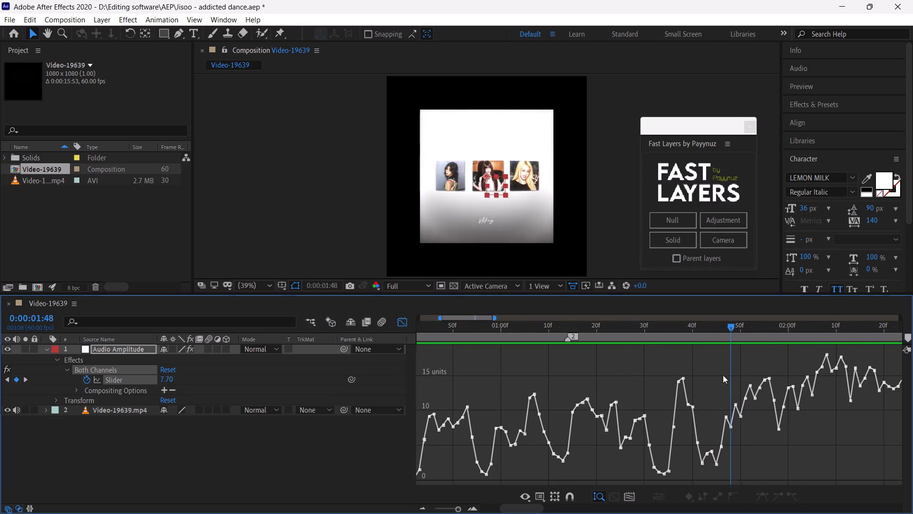
drag(723, 375, 726, 383)
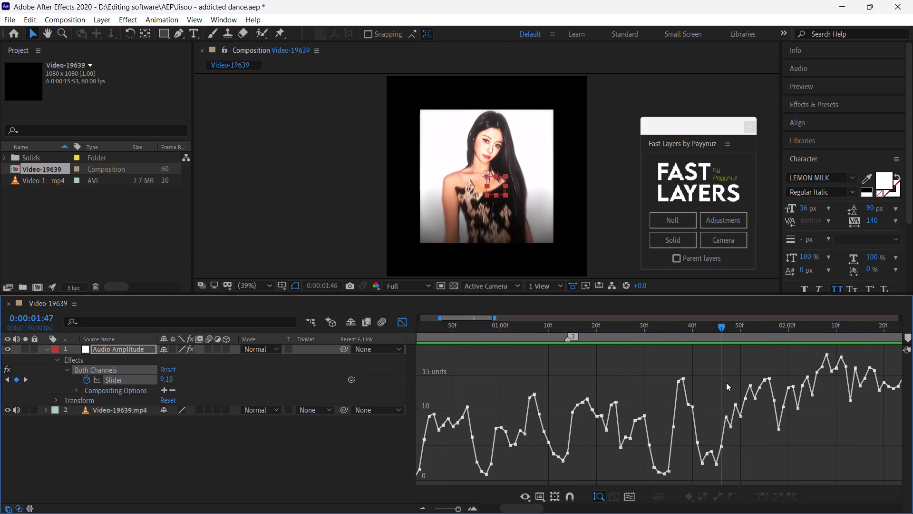
drag(726, 383, 726, 384)
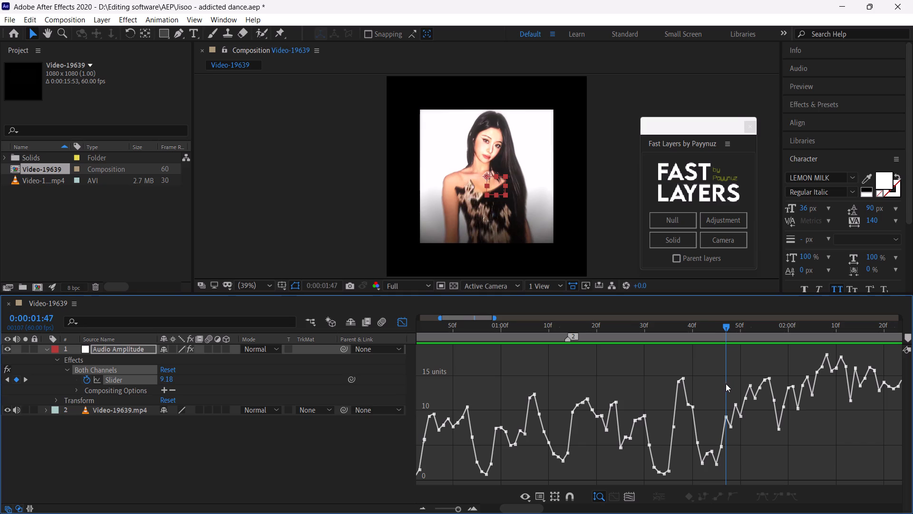
drag(726, 384, 728, 386)
drag(728, 386, 728, 387)
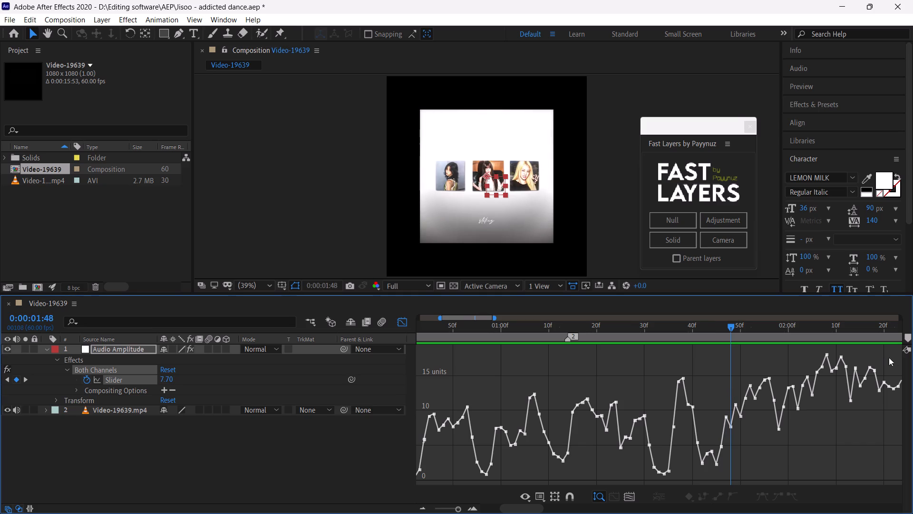
click(908, 338)
Play the footage onward from the 0:00:01:48 marker to listen for the next beat.
key(space)
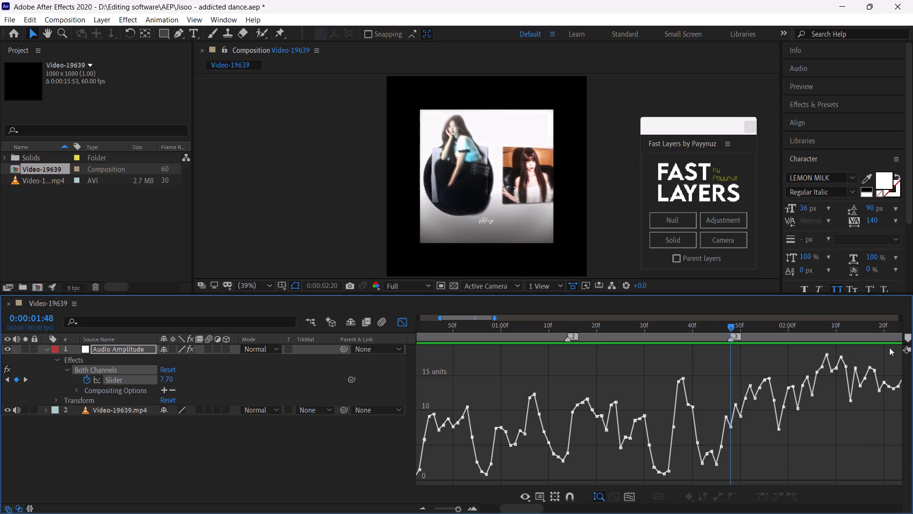
click(731, 326)
key(space)
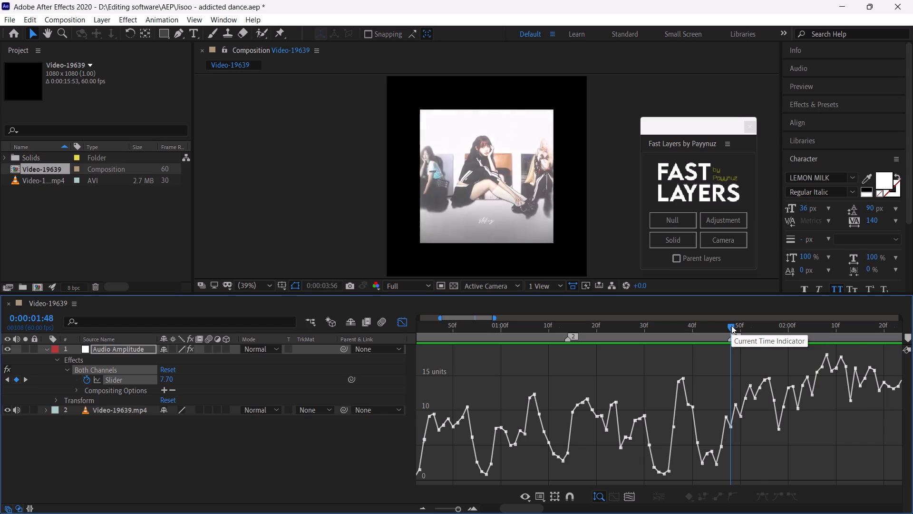
click(731, 326)
key(space)
key(space)
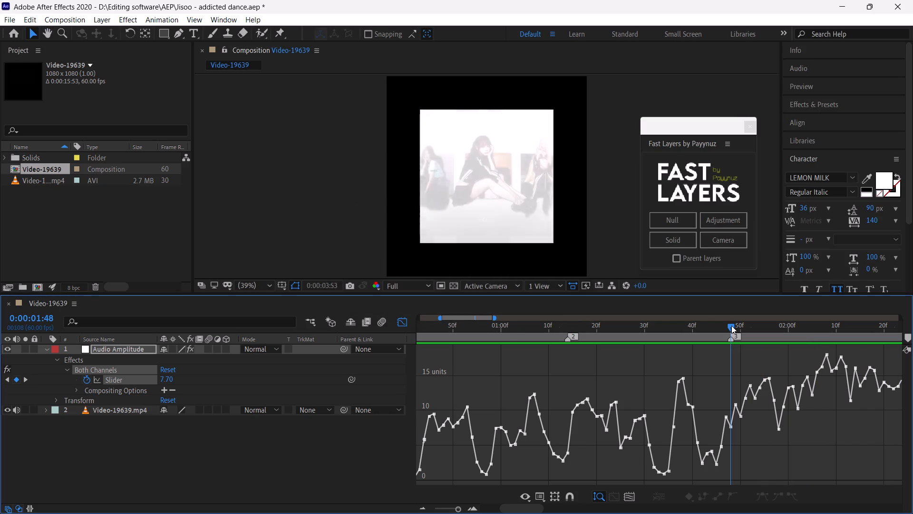
key(space)
Compare playback around the curve's peak near 0:00:03:52 and add a composition marker at 0:00:03:51.
drag(659, 324, 632, 328)
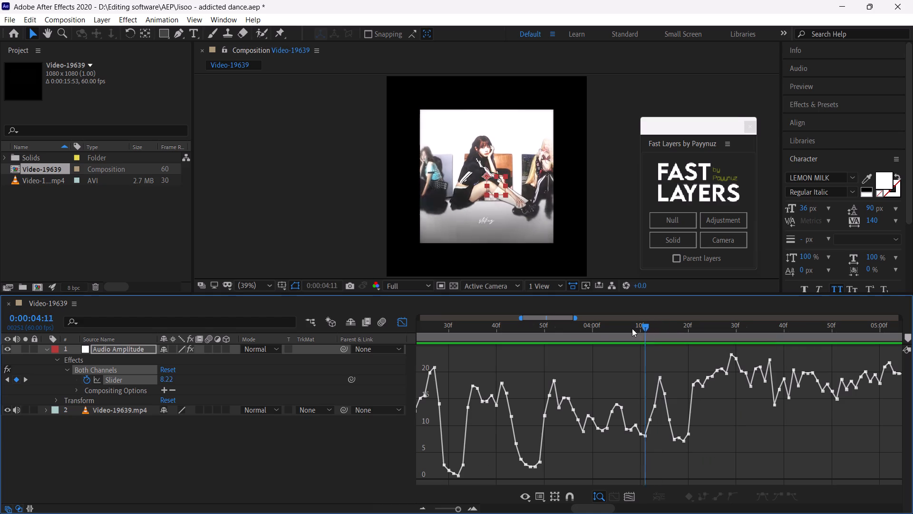
drag(632, 328, 551, 357)
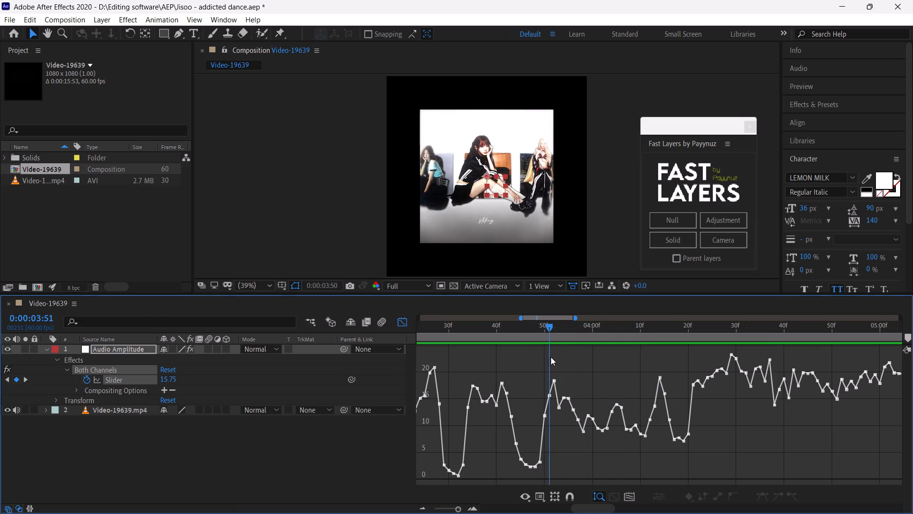
drag(551, 357, 554, 361)
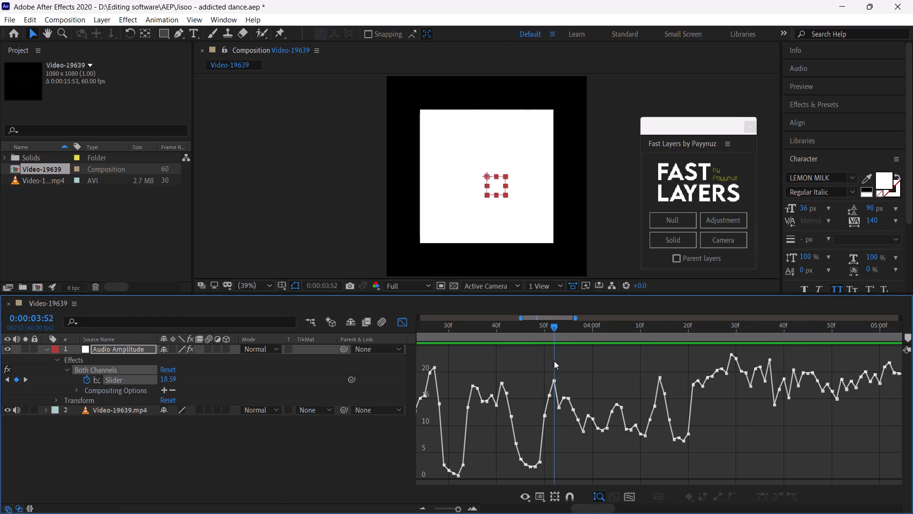
key(space)
click(553, 328)
key(space)
click(553, 328)
key(space)
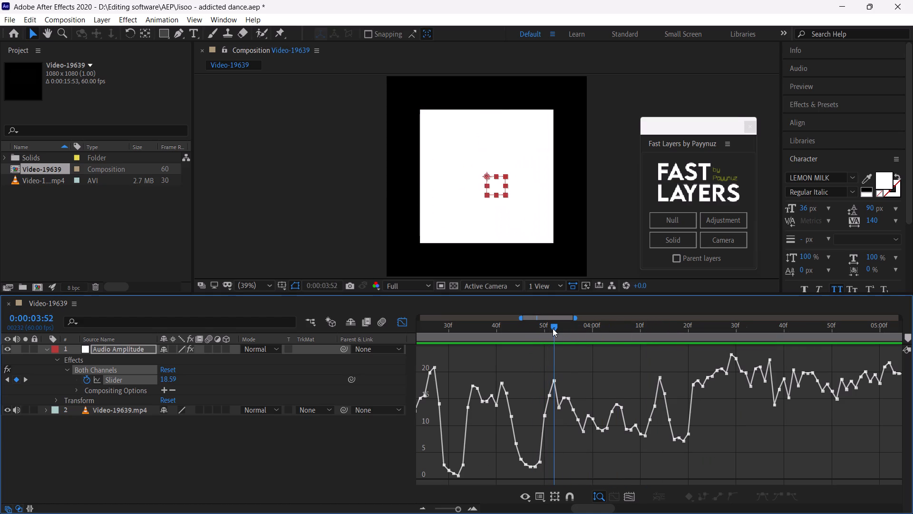
drag(553, 328, 548, 328)
key(space)
click(548, 328)
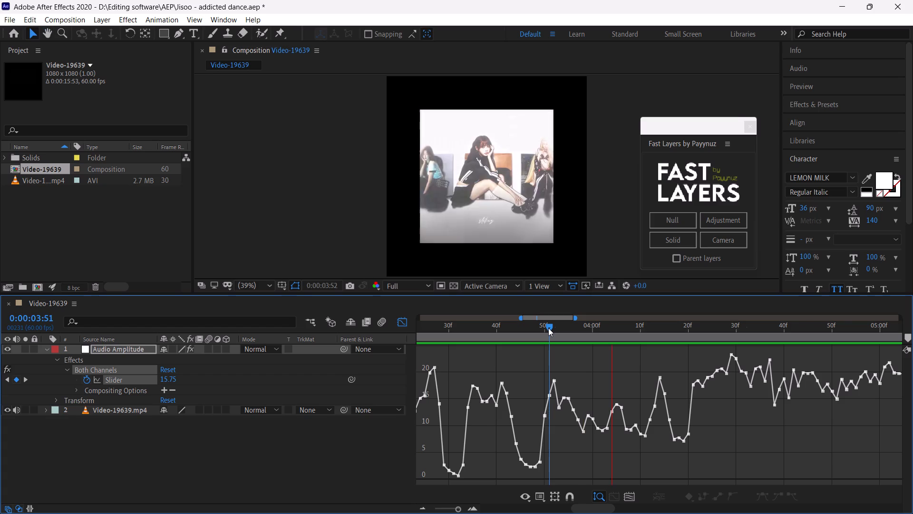
key(space)
click(548, 328)
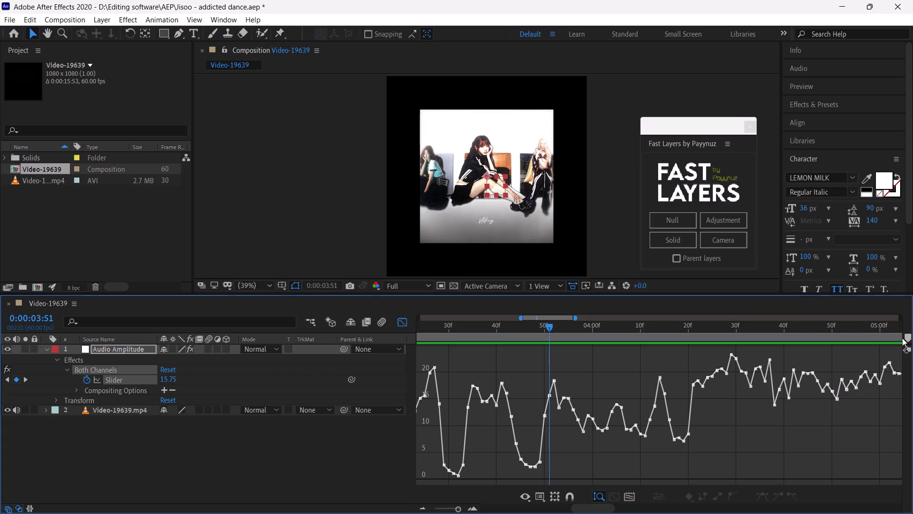
click(904, 338)
Preview playback after the 0:00:03:51 marker, checking the curve from 0:00:04:14 to 0:00:04:19 for the next beat.
key(space)
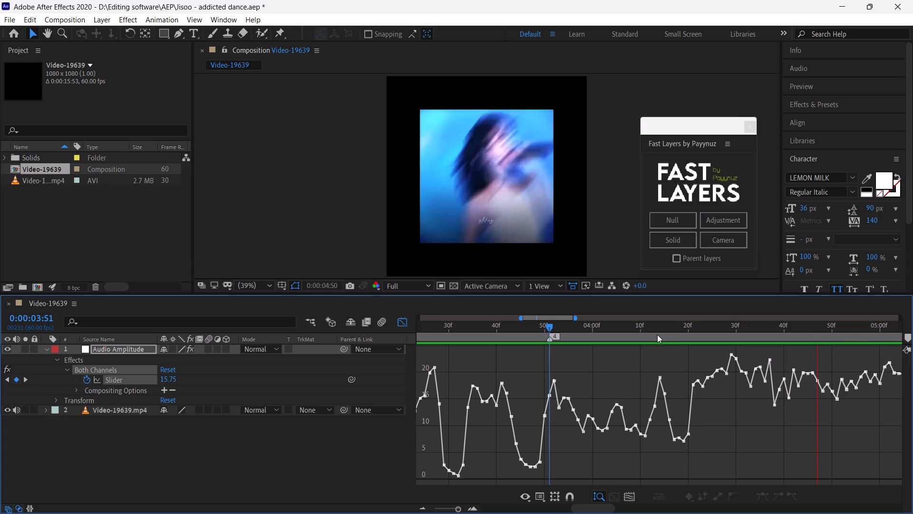
click(655, 333)
key(space)
drag(655, 333, 660, 336)
key(space)
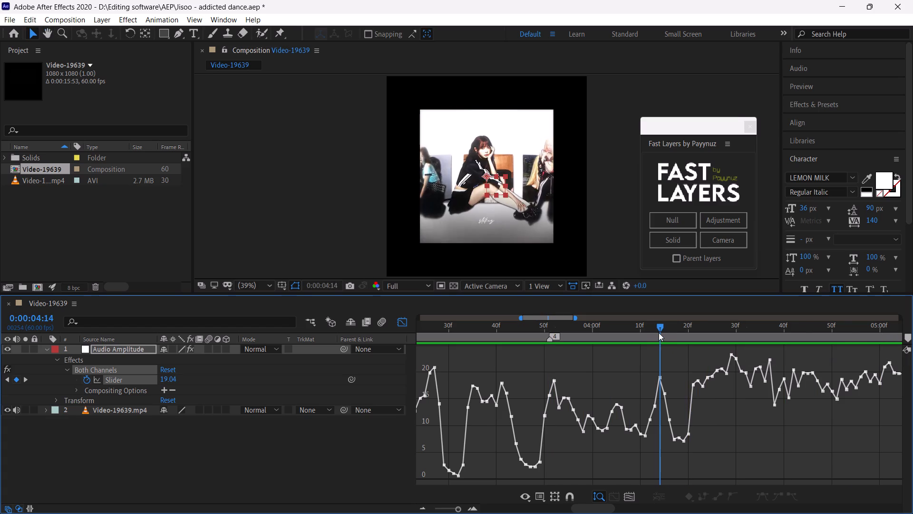
click(659, 330)
key(space)
click(681, 326)
key(space)
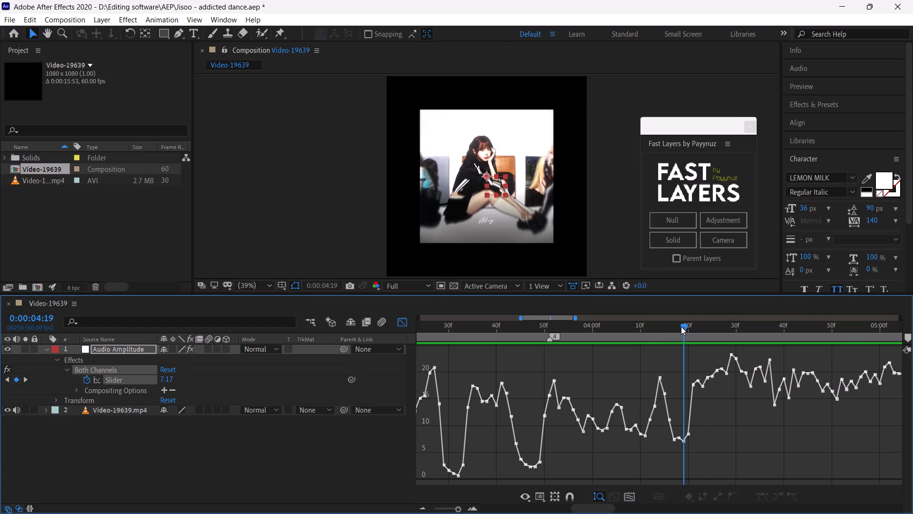
Compare playback at 0:00:04:20 and the following frame, and add a composition marker at 0:00:04:21.
drag(681, 326, 687, 329)
key(space)
click(687, 326)
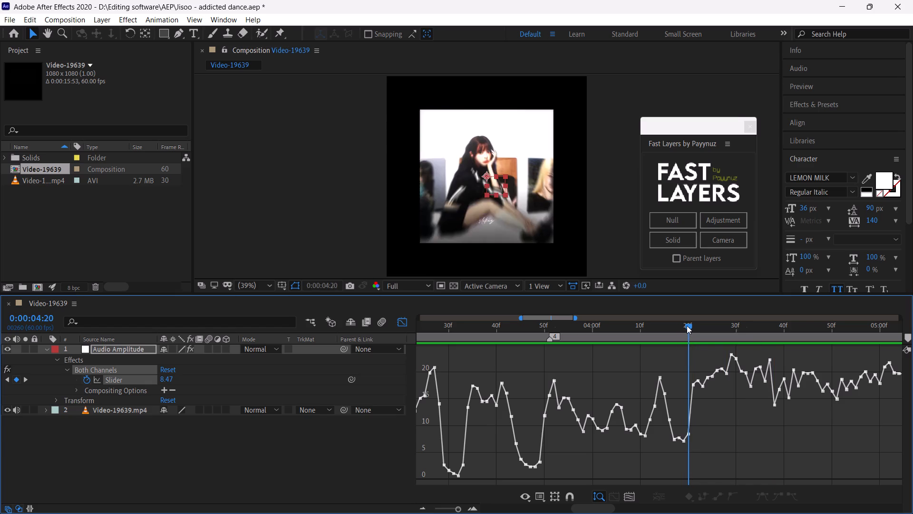
key(space)
click(687, 326)
drag(687, 326, 690, 328)
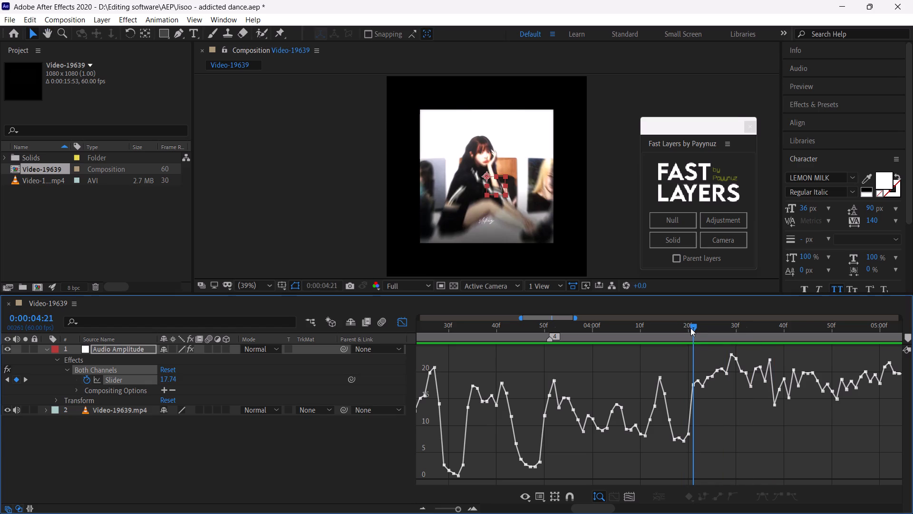
drag(690, 328, 690, 330)
key(space)
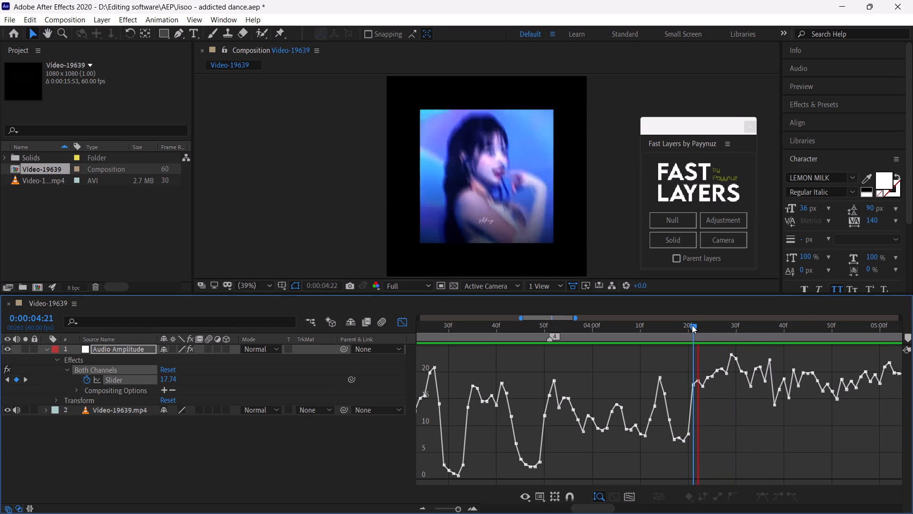
click(692, 325)
key(space)
click(692, 325)
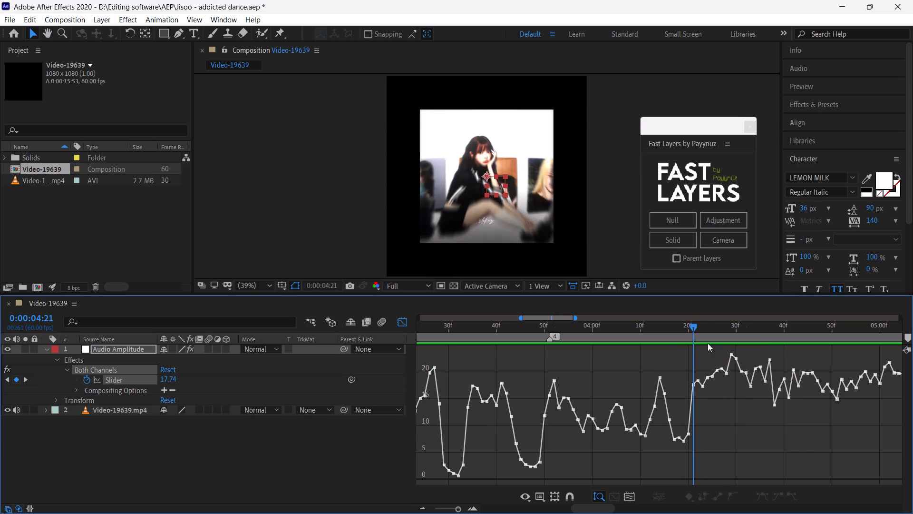
click(907, 336)
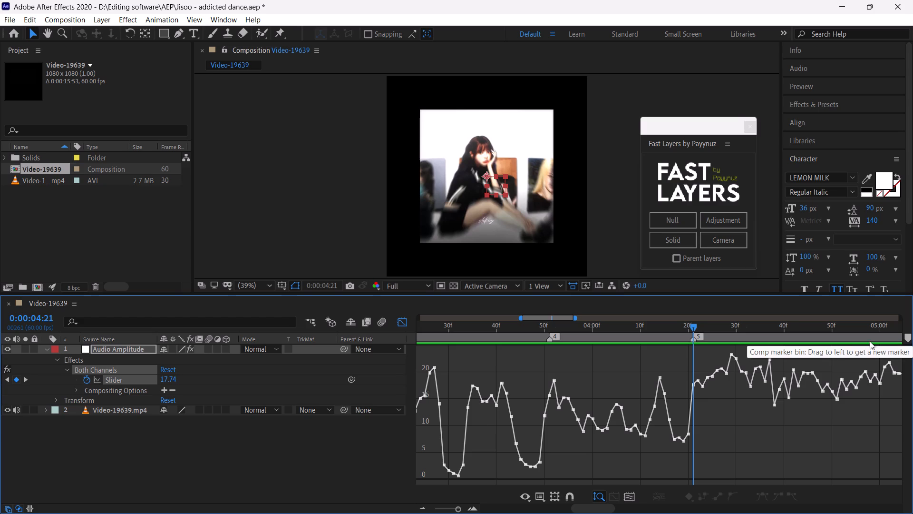
Change the 0:00:04:21 composition marker's comment to "edit" and set its label colour to Red.
drag(693, 324, 768, 345)
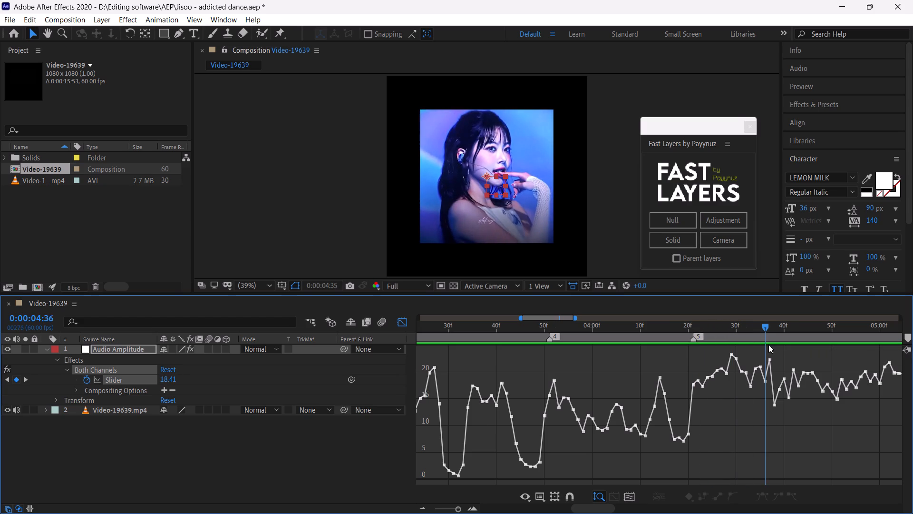
drag(768, 345, 692, 349)
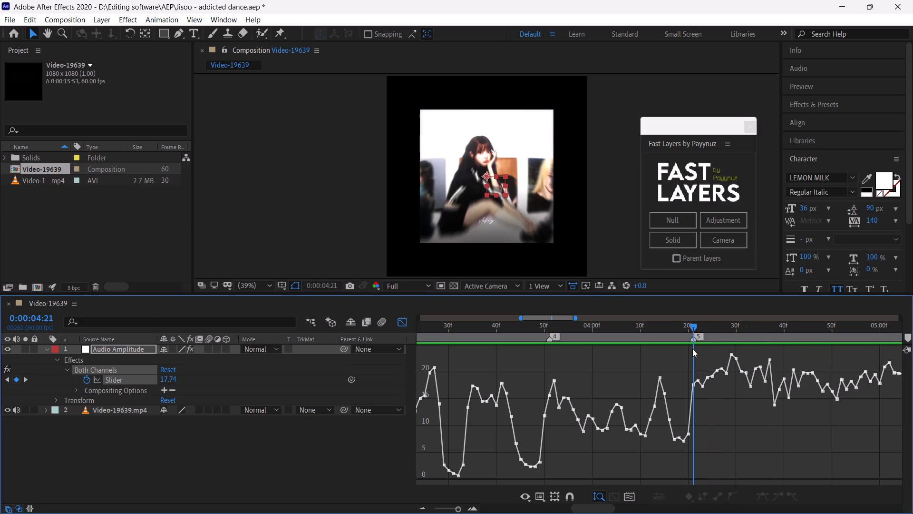
right_click(693, 337)
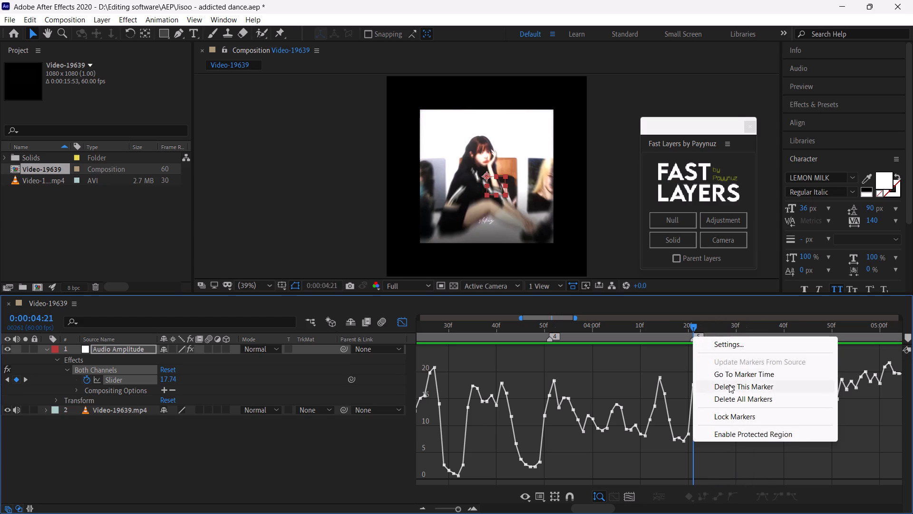
click(733, 345)
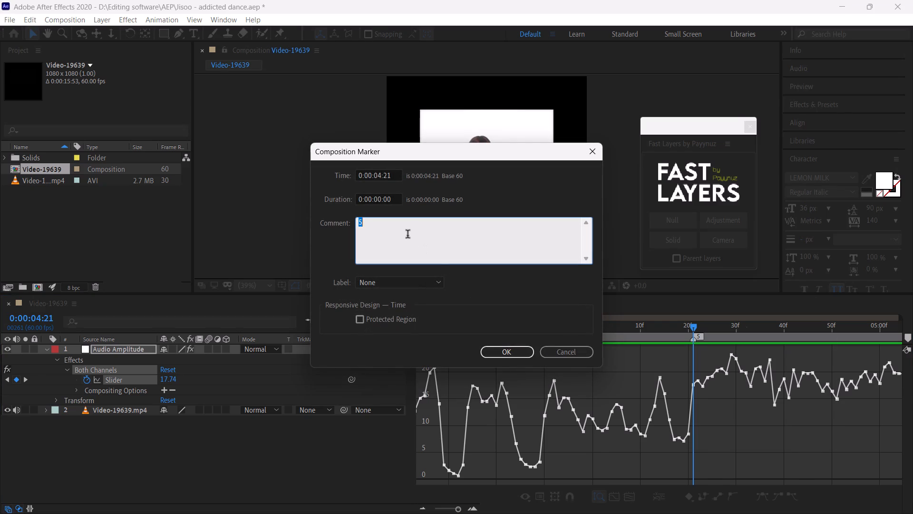
text(edit)
key(Return)
click(404, 280)
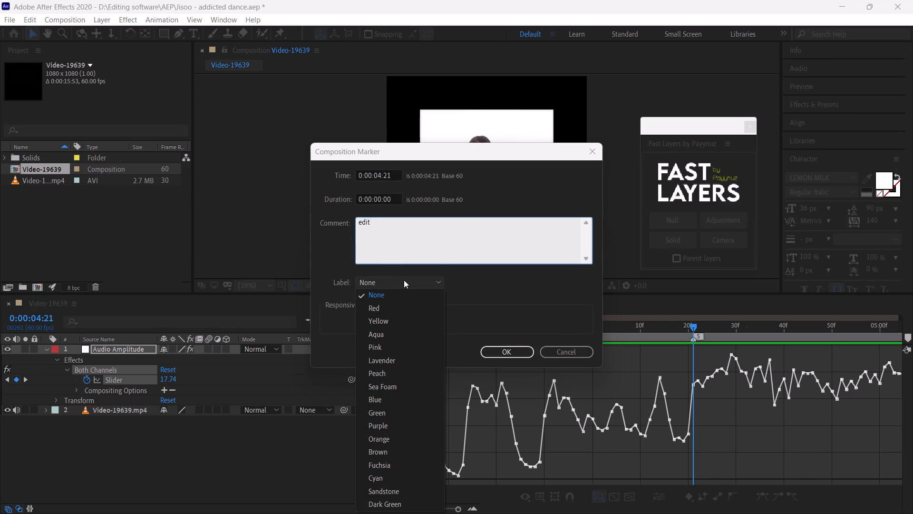
click(398, 308)
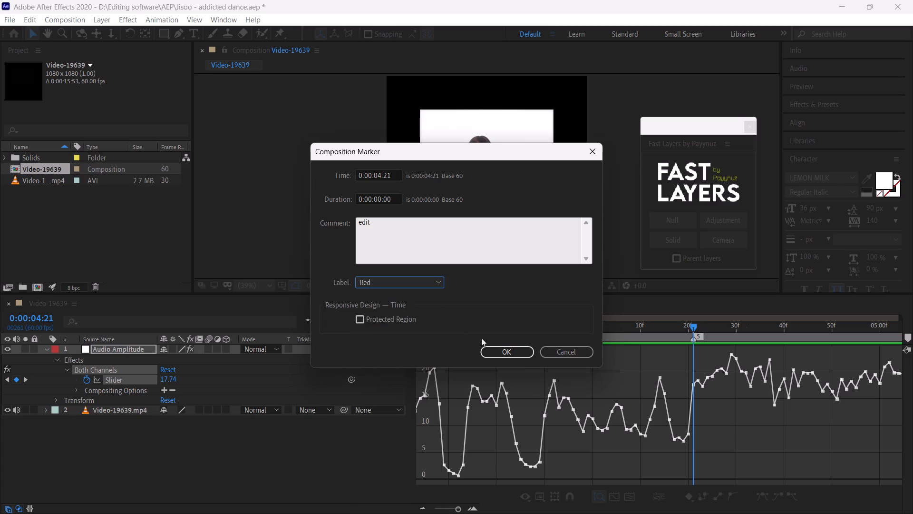
click(513, 351)
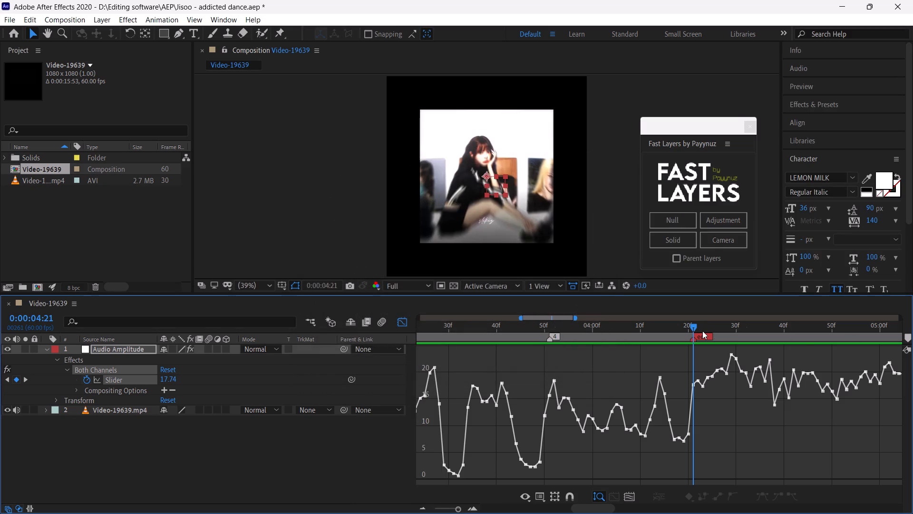
Find the image transition following the red edit marker and add a composition marker at 0:00:04:52.
key(space)
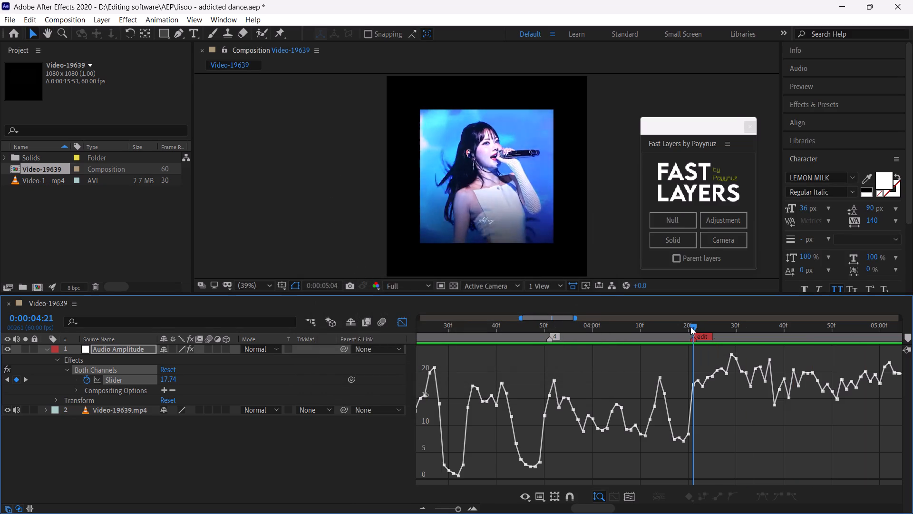
drag(691, 325, 793, 364)
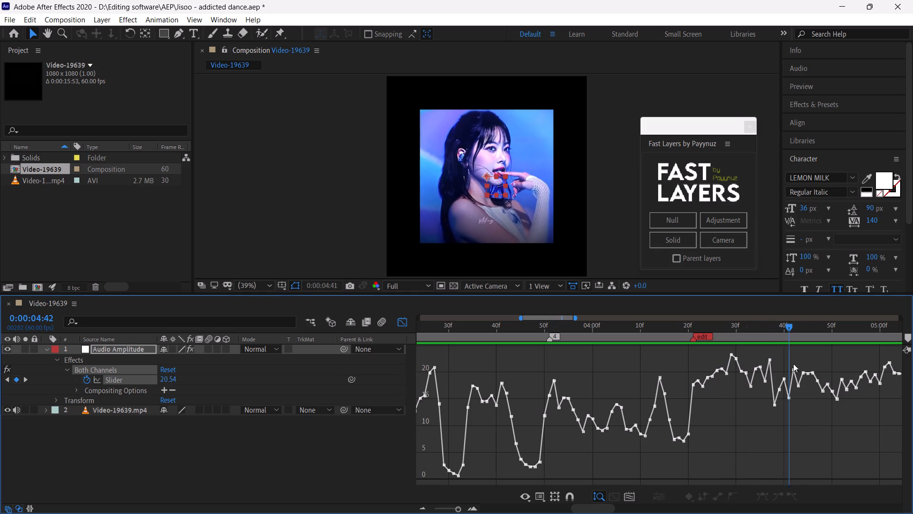
drag(793, 364, 840, 373)
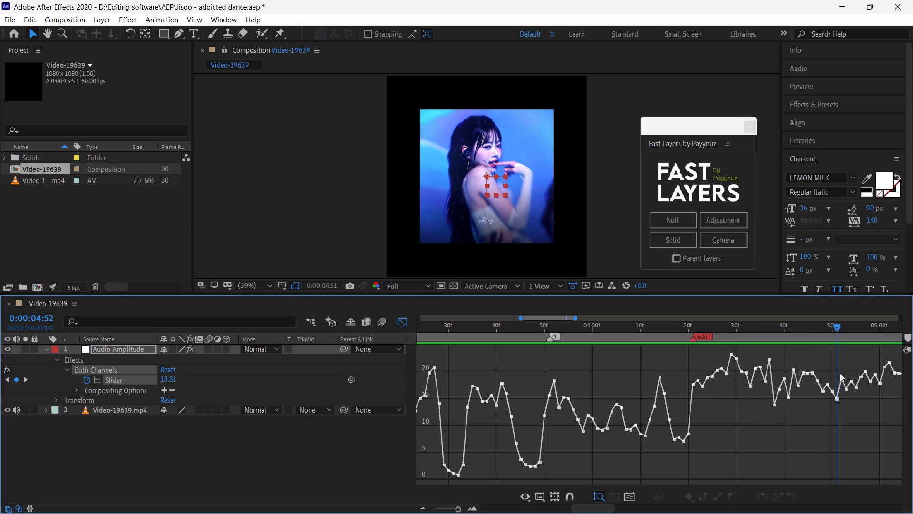
drag(840, 373, 840, 375)
drag(840, 375, 838, 374)
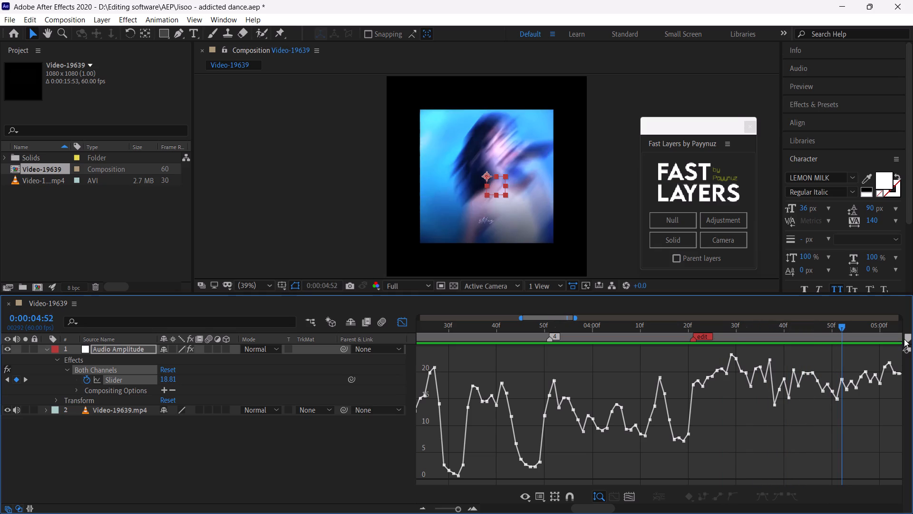
click(909, 336)
Scrub onward from 0:00:04:52 to the next image transition and add a composition marker at 0:00:05:20.
drag(843, 325, 855, 329)
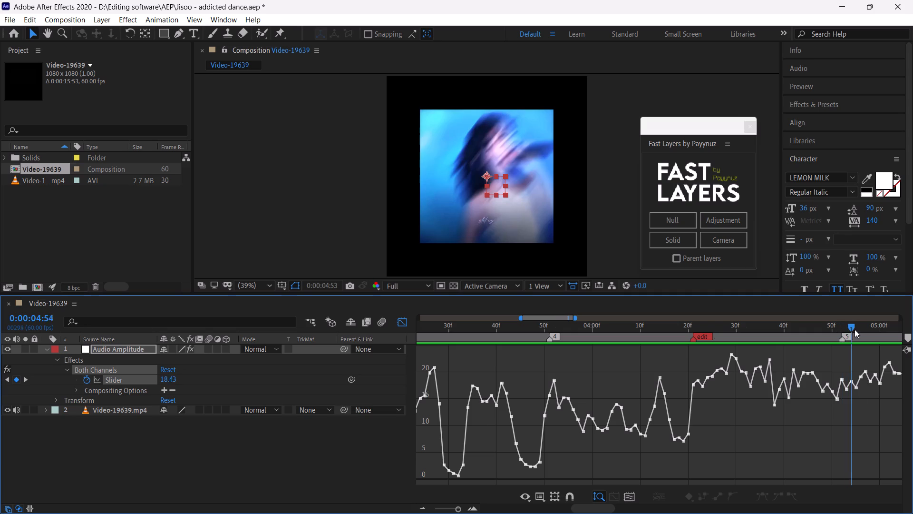
drag(855, 329, 566, 367)
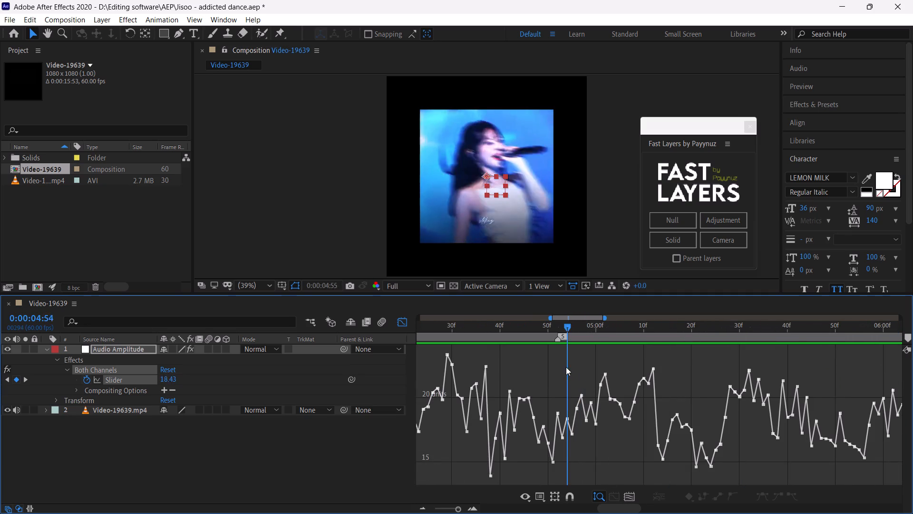
drag(566, 367, 630, 385)
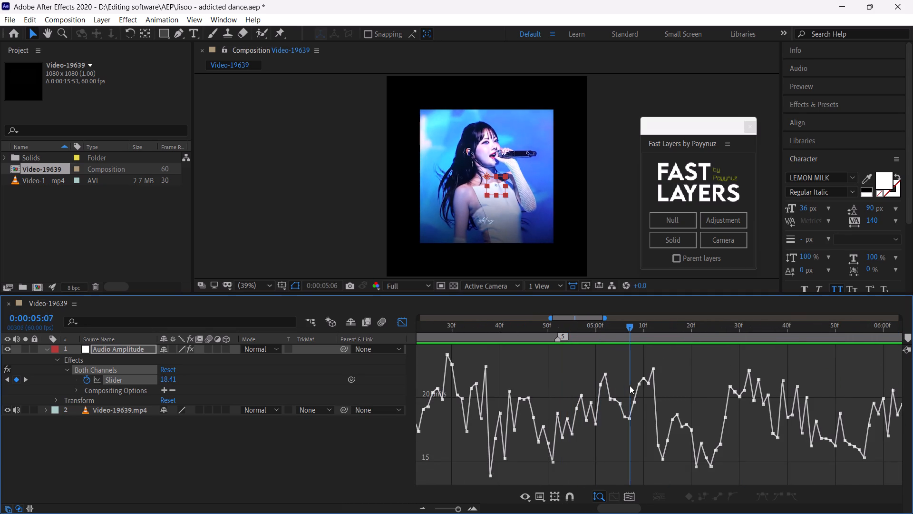
drag(630, 385, 685, 398)
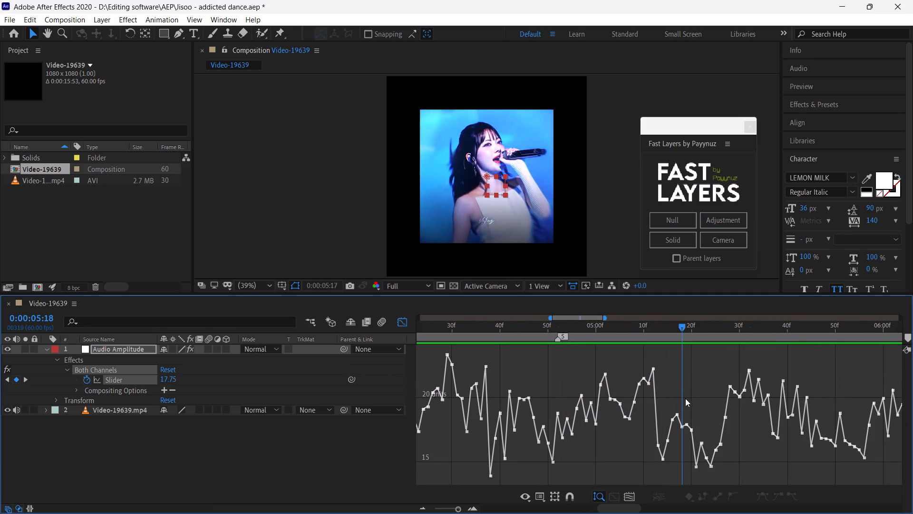
drag(685, 398, 690, 402)
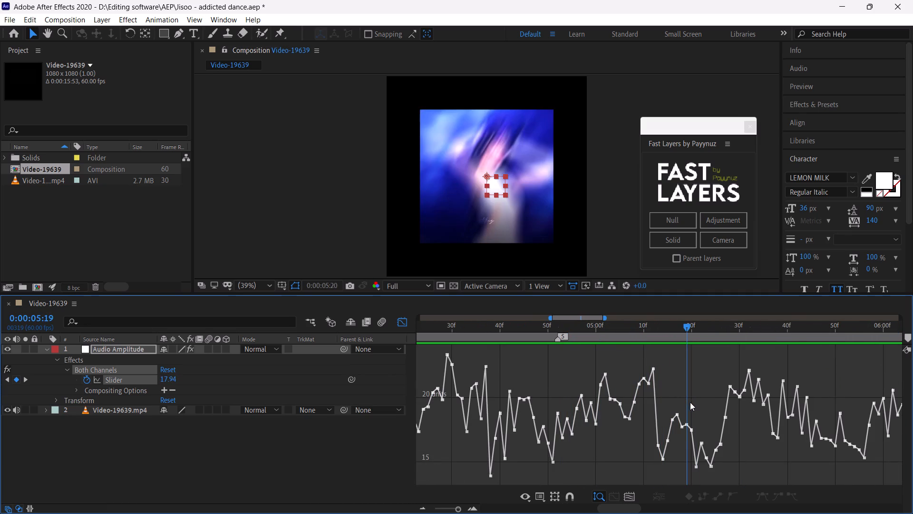
drag(690, 402, 693, 404)
click(911, 338)
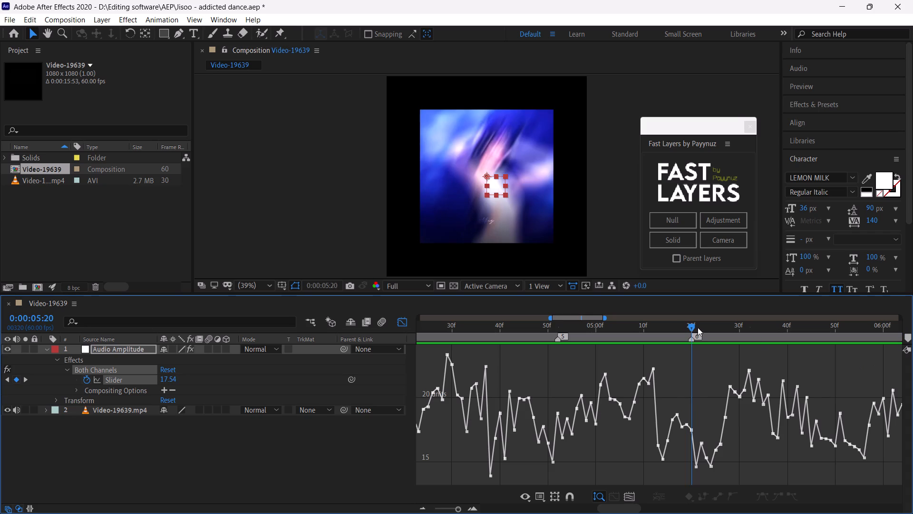
Scrub frame by frame to the image transition following 0:00:05:20 and add a composition marker at 0:00:06:26.
drag(693, 327, 806, 373)
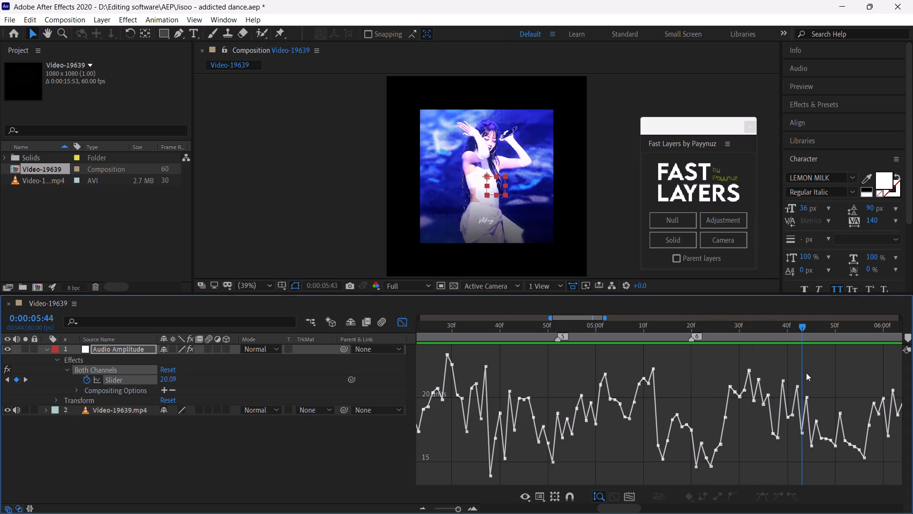
drag(806, 373, 874, 385)
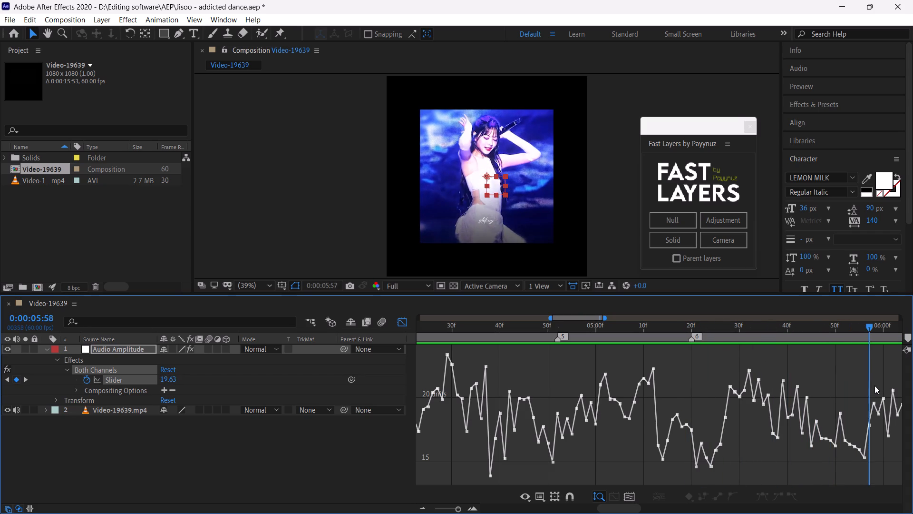
drag(874, 385, 894, 387)
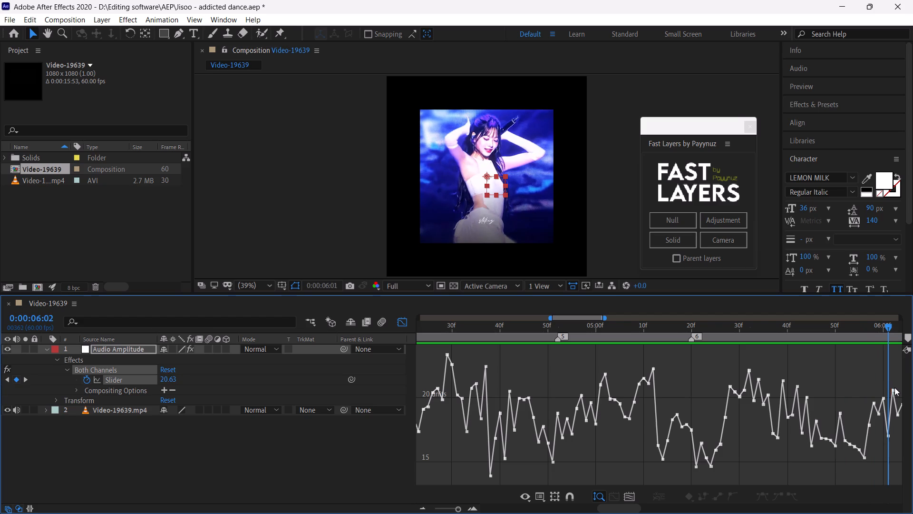
drag(894, 387, 562, 381)
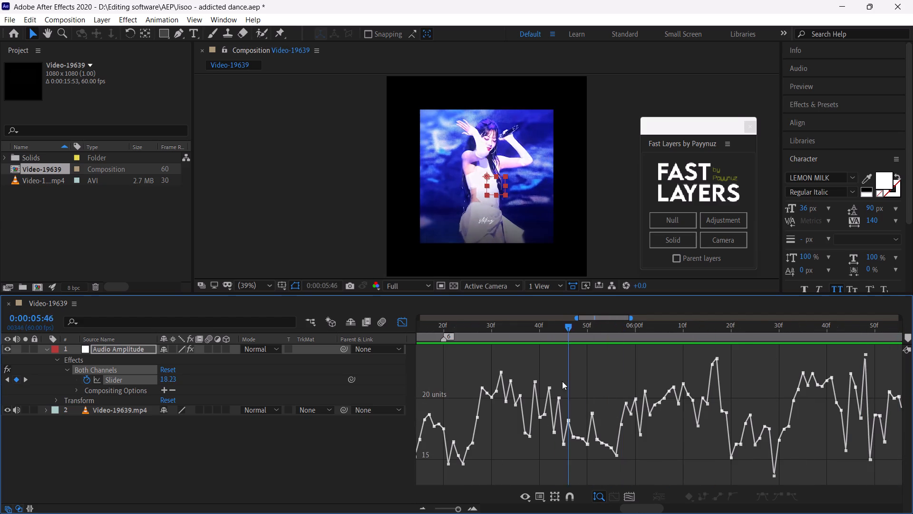
drag(562, 381, 688, 398)
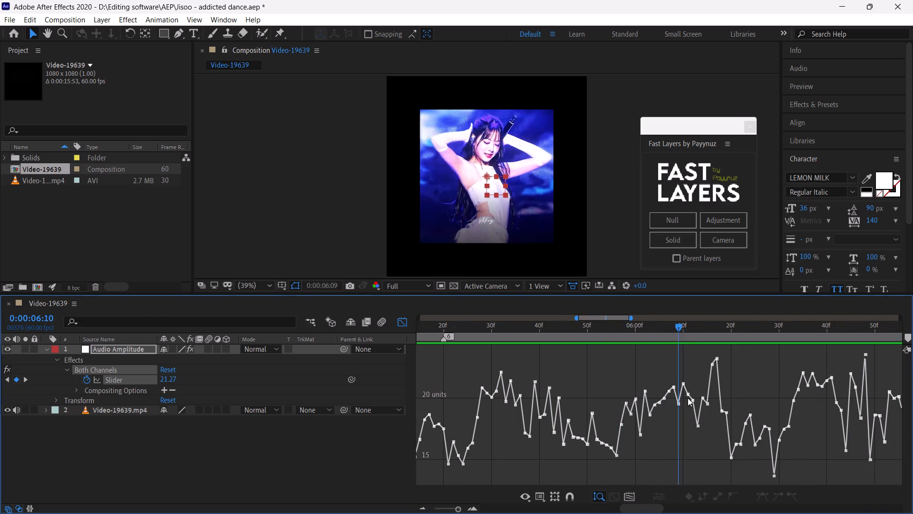
drag(688, 398, 717, 401)
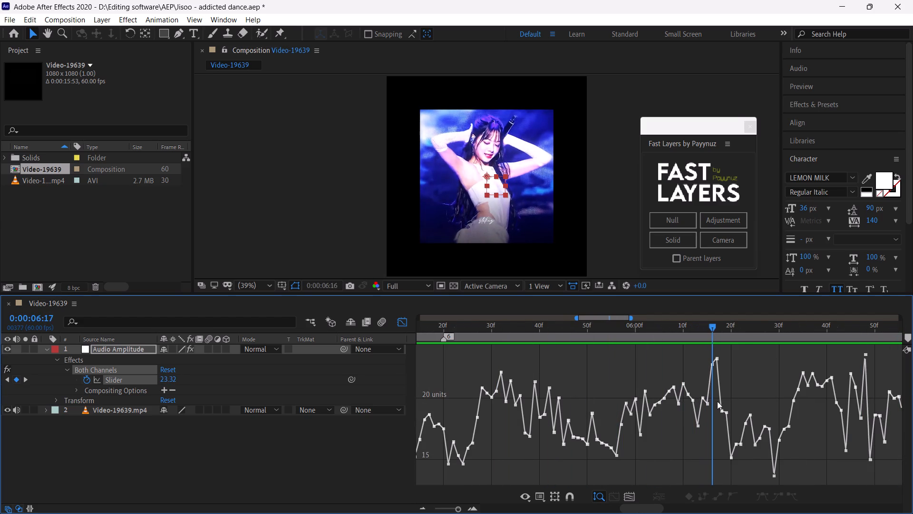
drag(717, 401, 748, 405)
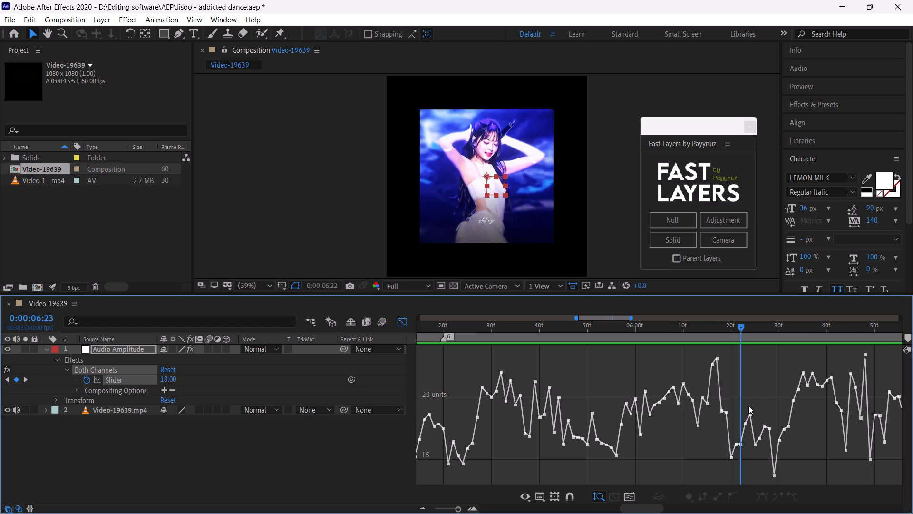
drag(748, 405, 752, 404)
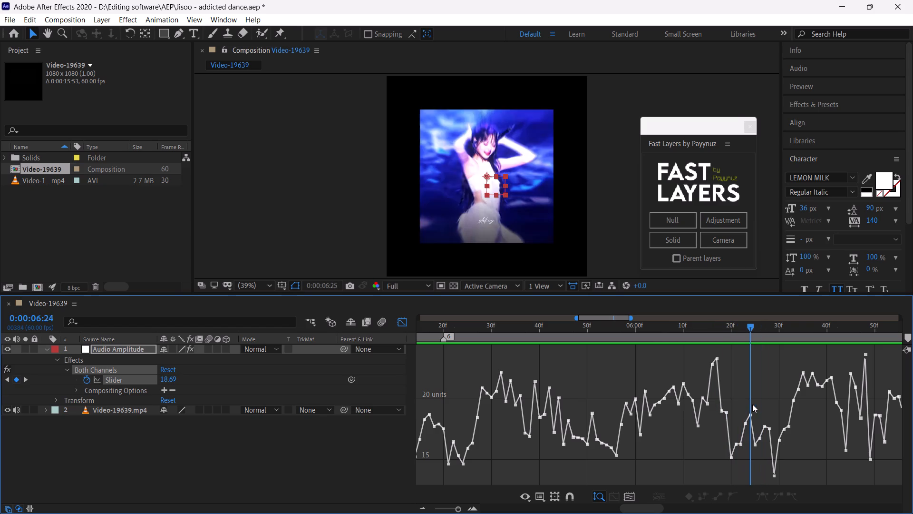
drag(752, 404, 754, 405)
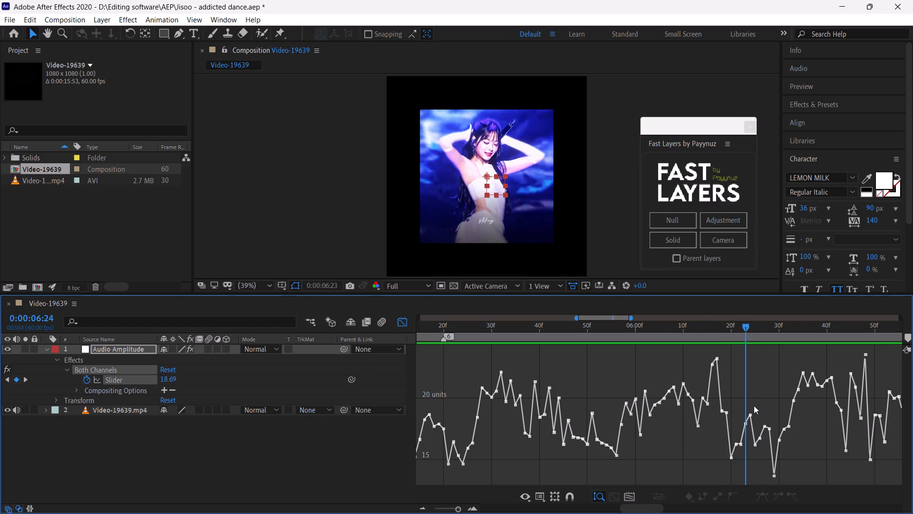
drag(754, 405, 760, 409)
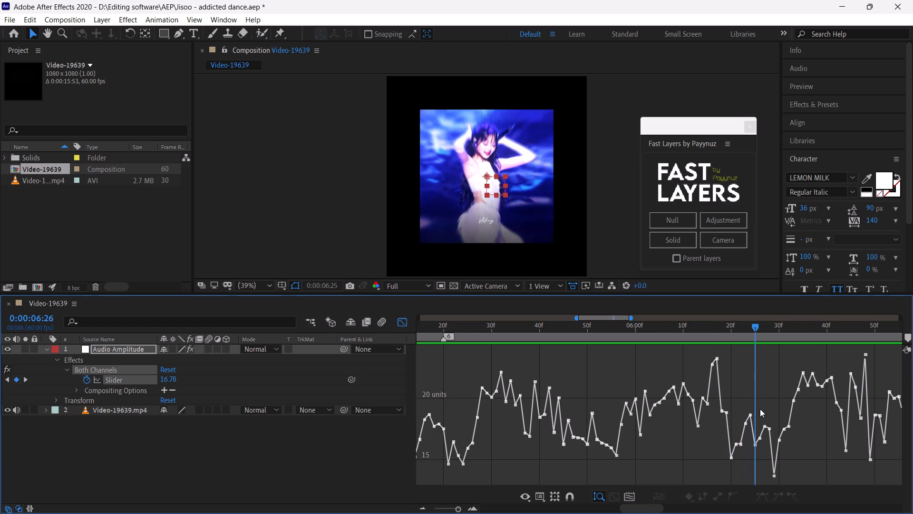
drag(760, 409, 762, 410)
drag(762, 410, 760, 410)
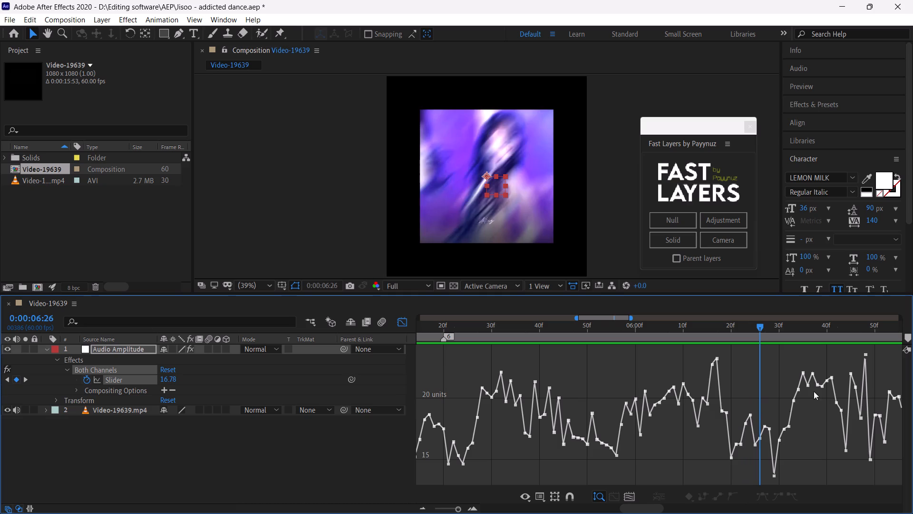
click(907, 338)
Scrub past 0:00:06:26 to find the next image transition and add a composition marker at 0:00:07:00.
drag(761, 326, 817, 350)
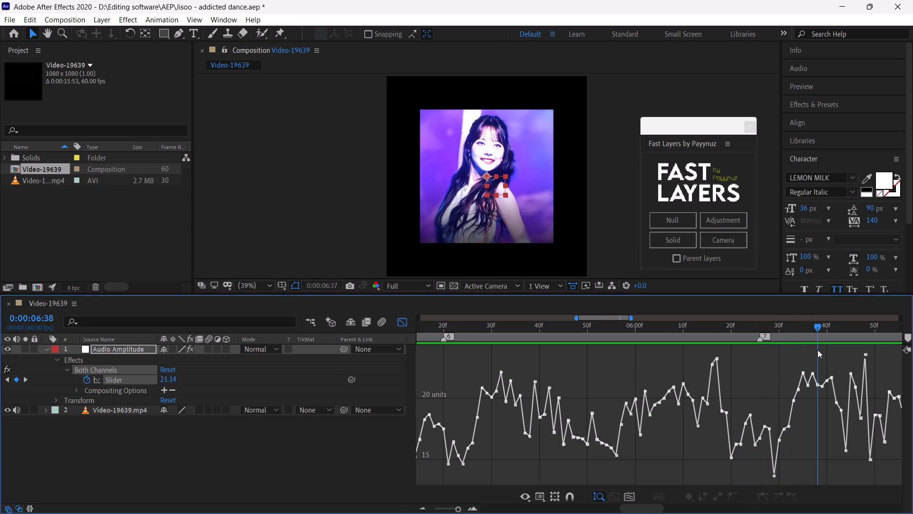
drag(817, 350, 901, 363)
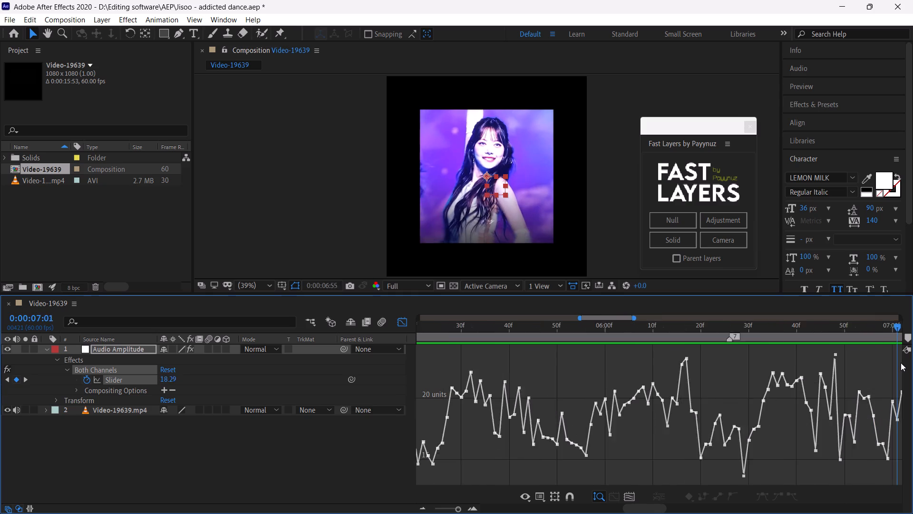
drag(901, 363, 630, 375)
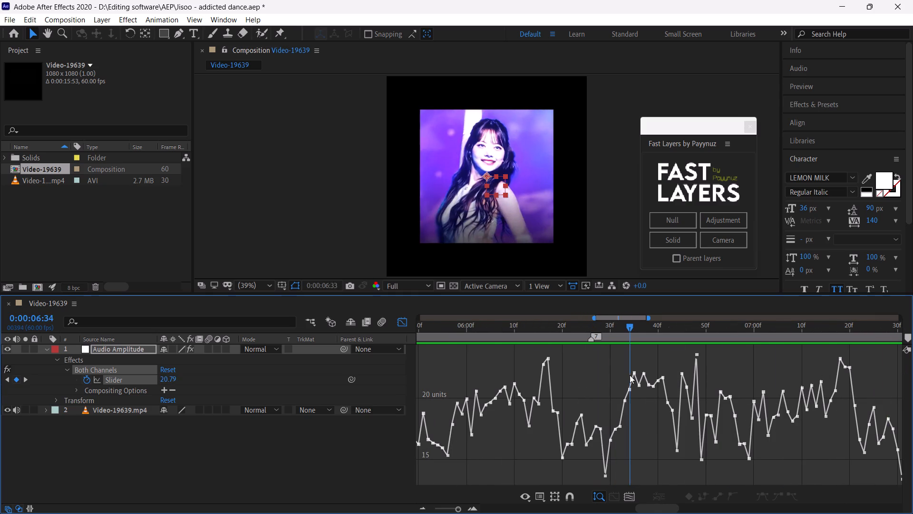
drag(630, 375, 726, 387)
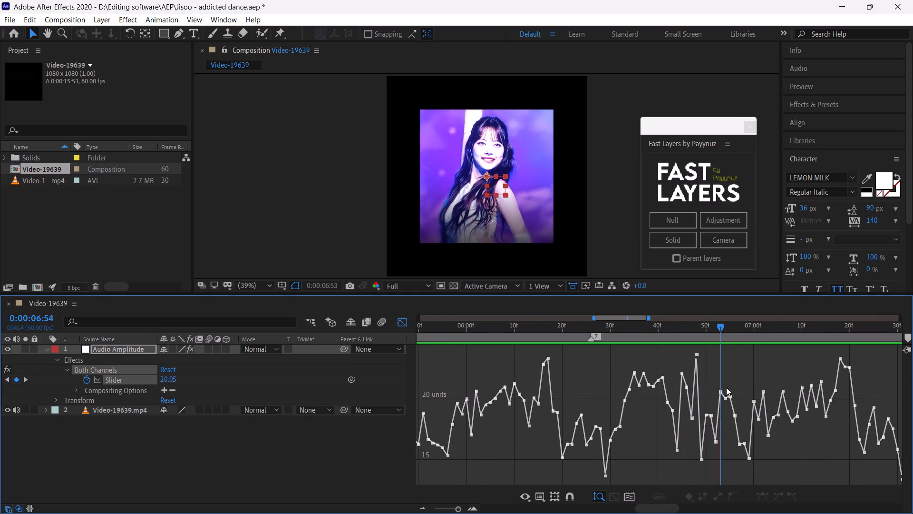
drag(726, 387, 754, 387)
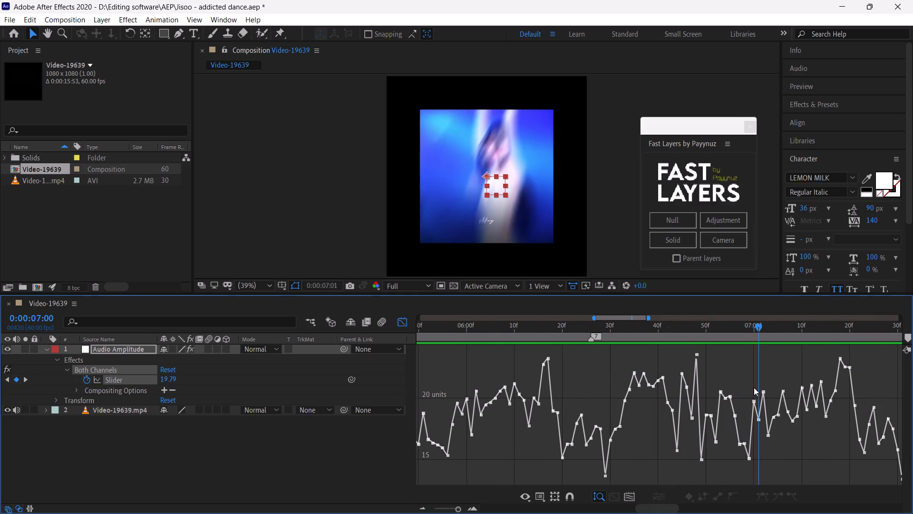
drag(754, 387, 755, 388)
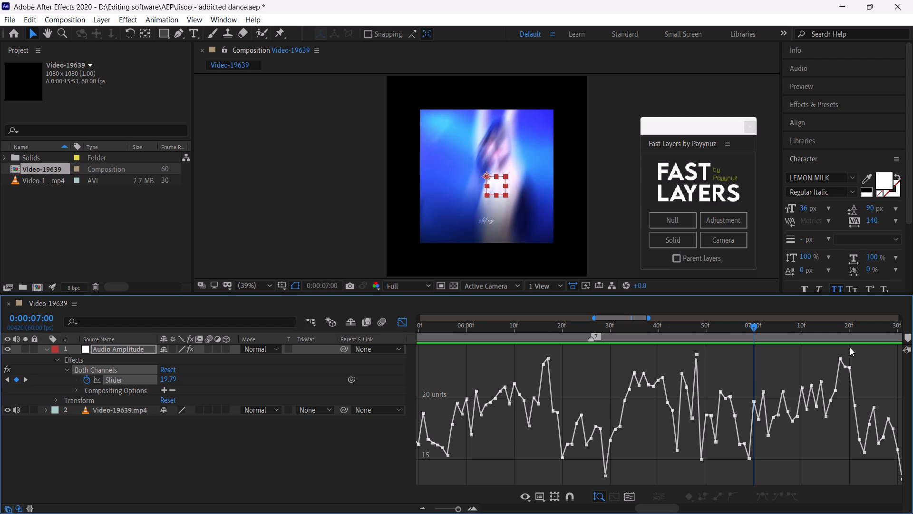
click(910, 336)
Locate the image transition following the 0:00:07:00 marker and add a composition marker at 0:00:07:32.
drag(755, 328, 778, 333)
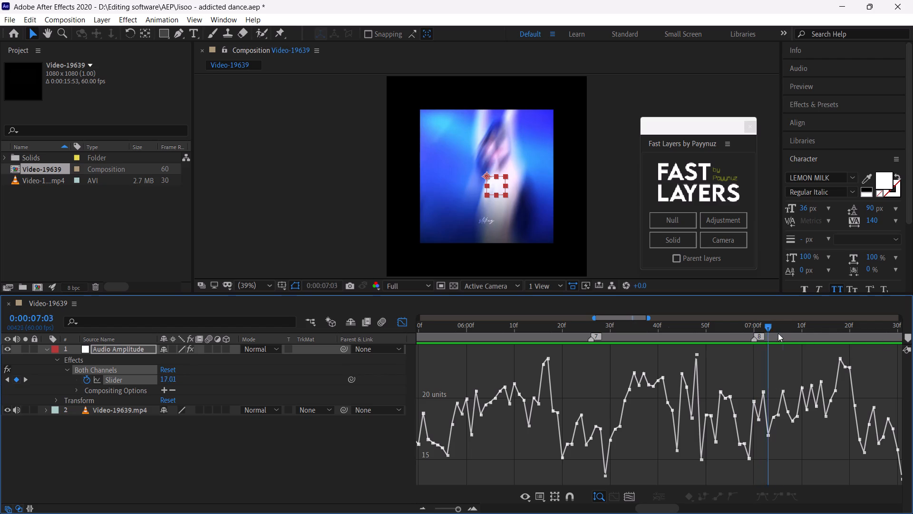
drag(778, 333, 903, 350)
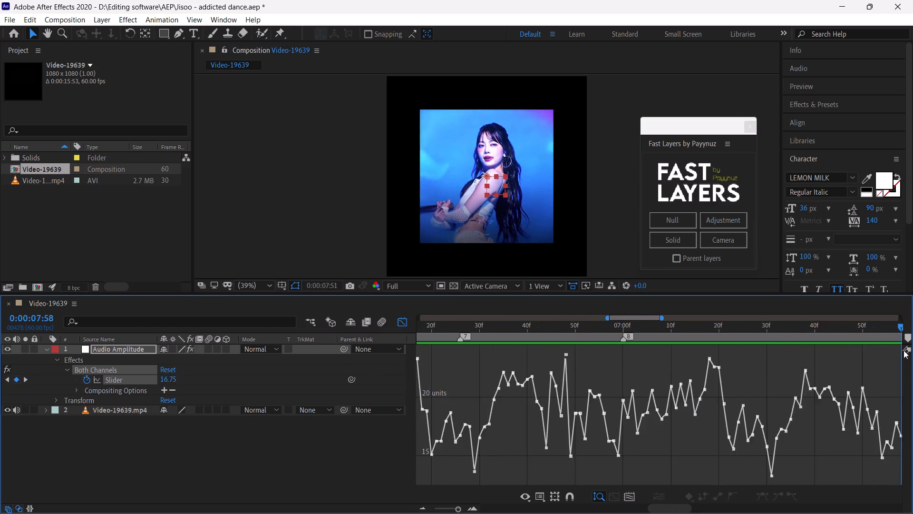
drag(903, 350, 713, 375)
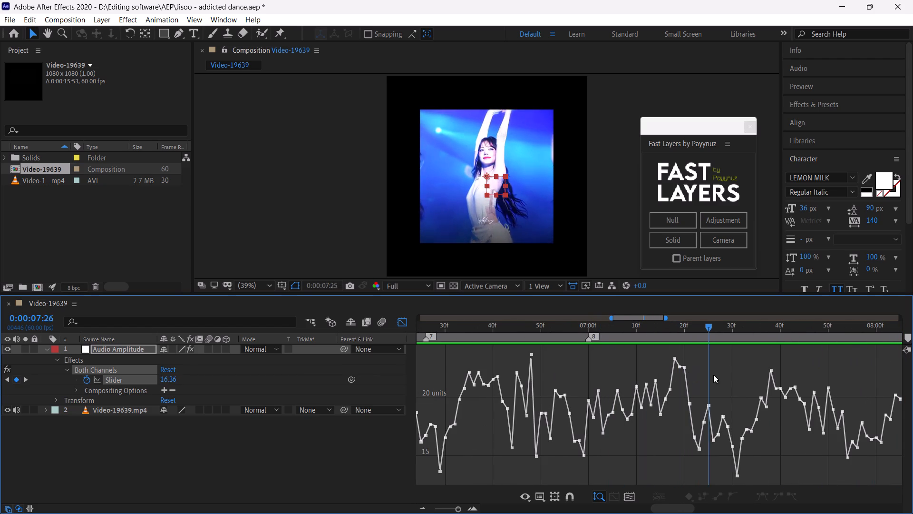
drag(713, 375, 746, 378)
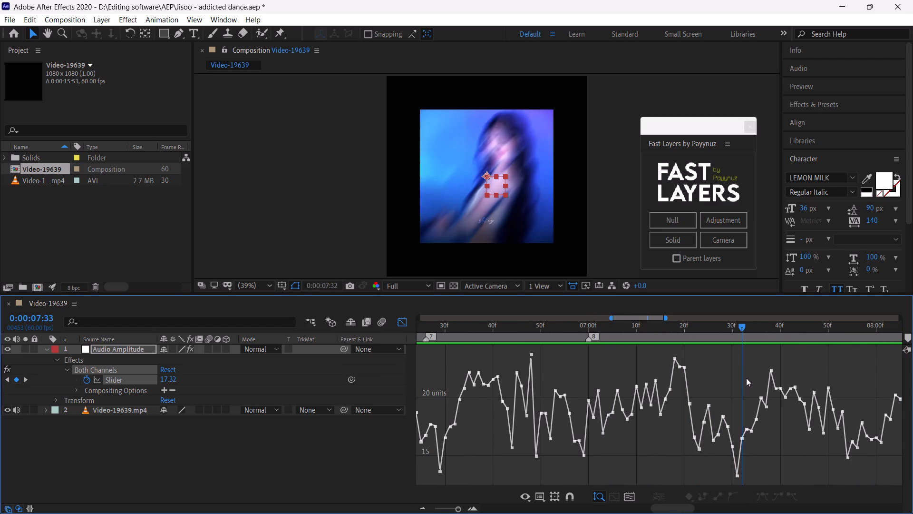
drag(746, 378, 742, 378)
click(909, 339)
Scrub onward from 0:00:07:32 to the next image transition and add a composition marker at 0:00:08:32.
drag(744, 326, 754, 328)
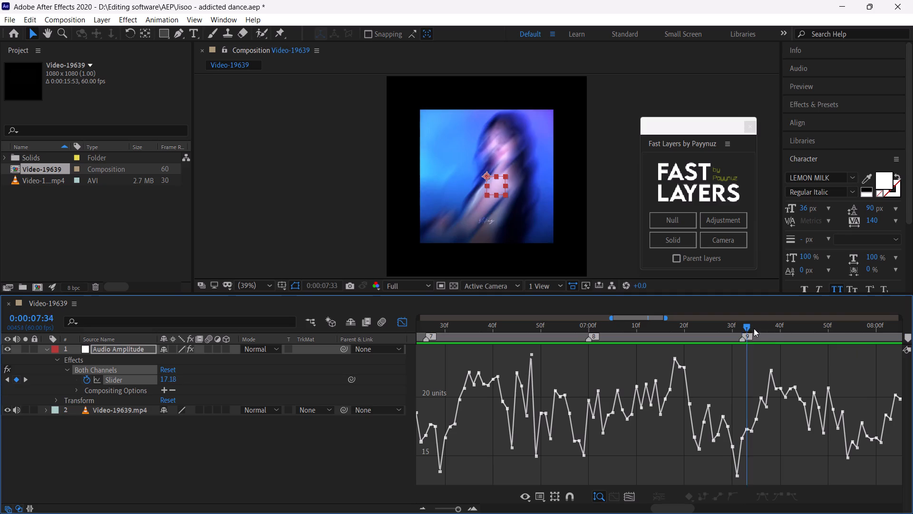
drag(754, 328, 841, 350)
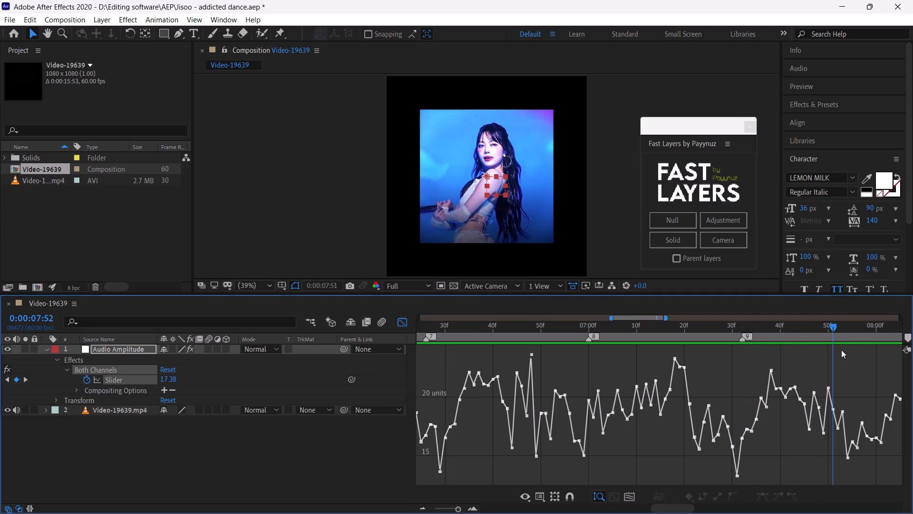
drag(841, 350, 864, 352)
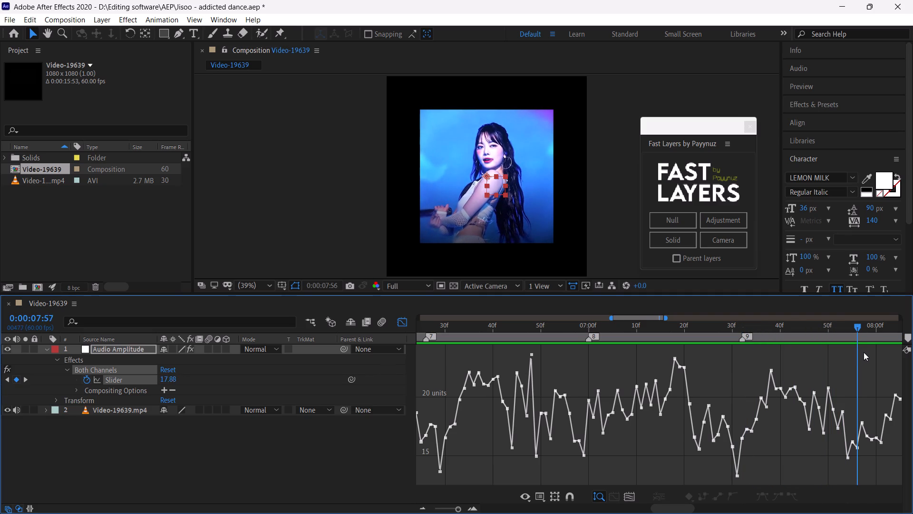
drag(864, 352, 855, 357)
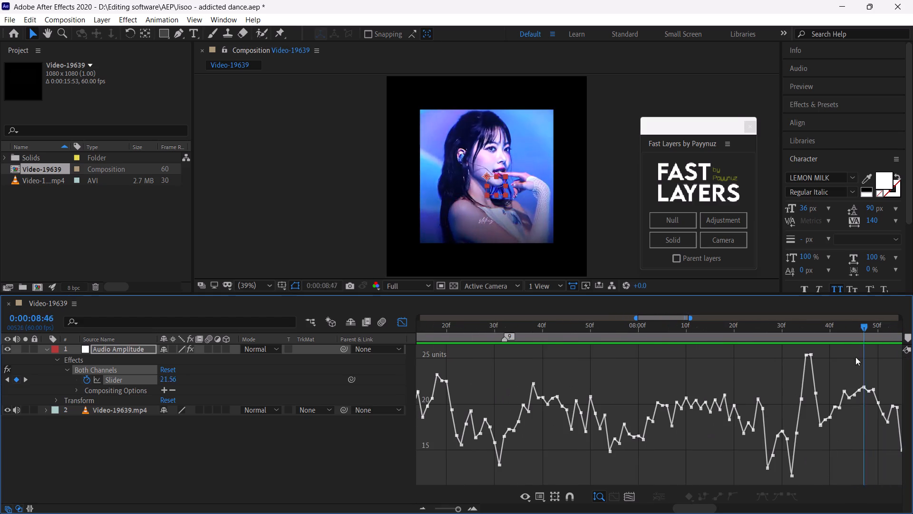
drag(855, 357, 760, 367)
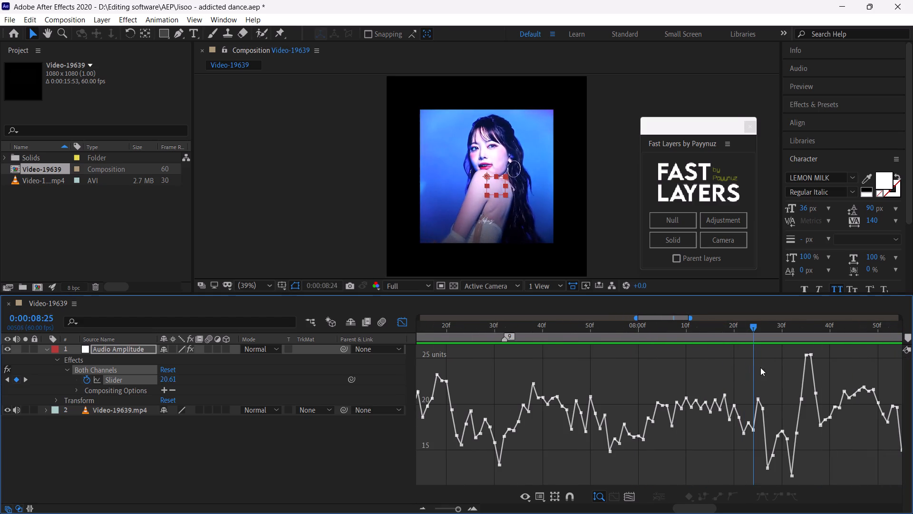
drag(760, 367, 789, 369)
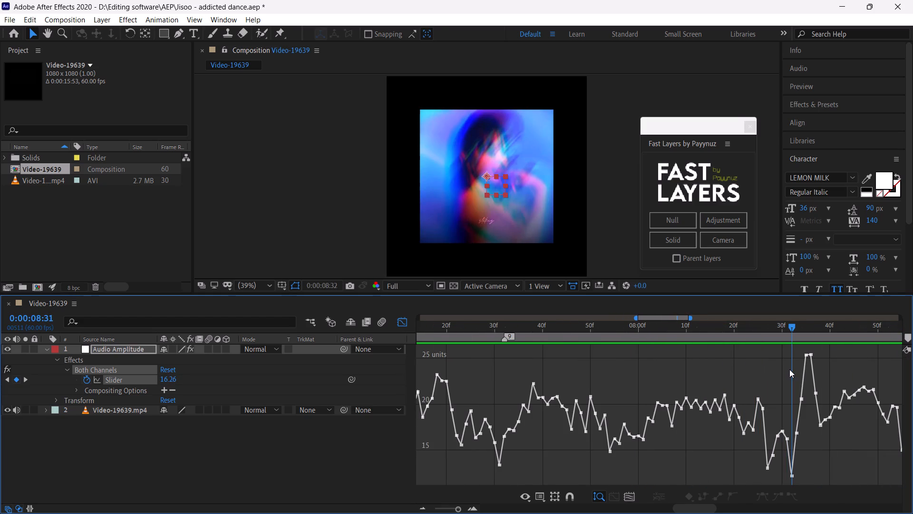
drag(789, 369, 794, 371)
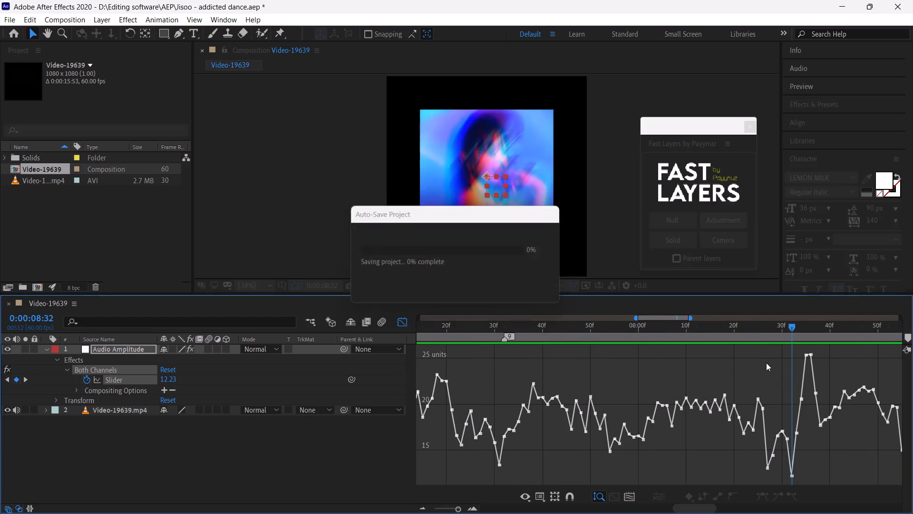
click(909, 340)
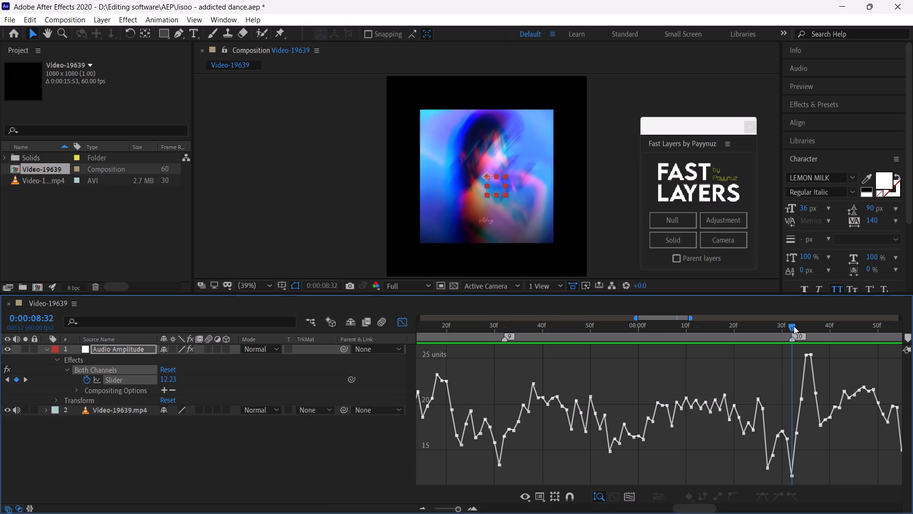
Compare the frames around 0:00:09:00 to find the next image transition and add a composition marker at 0:00:09:02.
drag(794, 326, 858, 349)
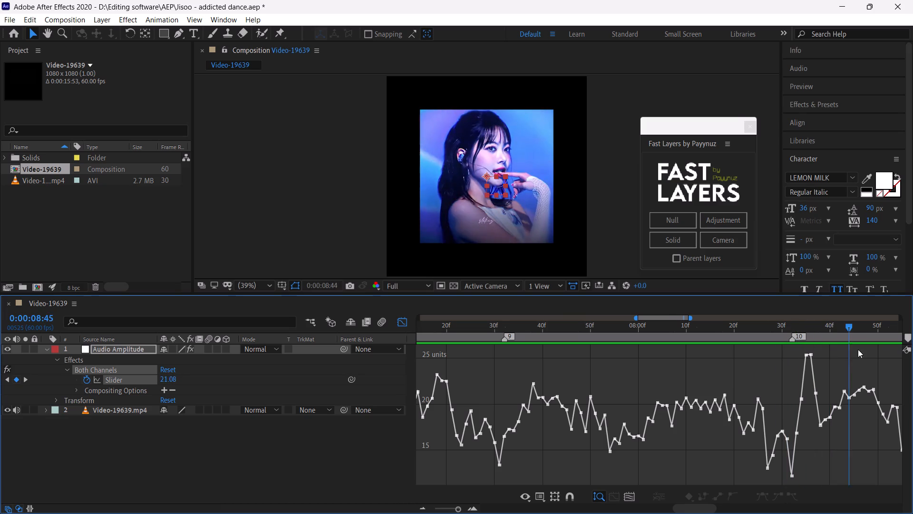
drag(858, 349, 584, 366)
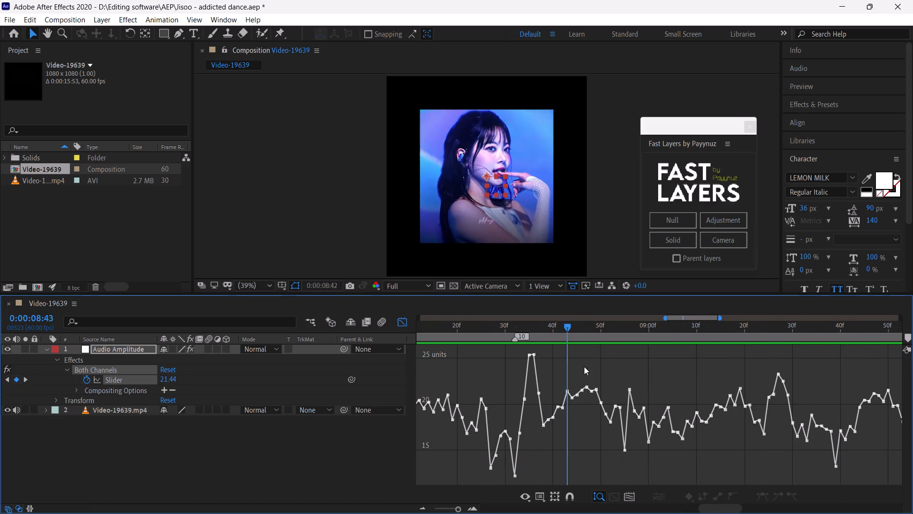
drag(584, 366, 550, 367)
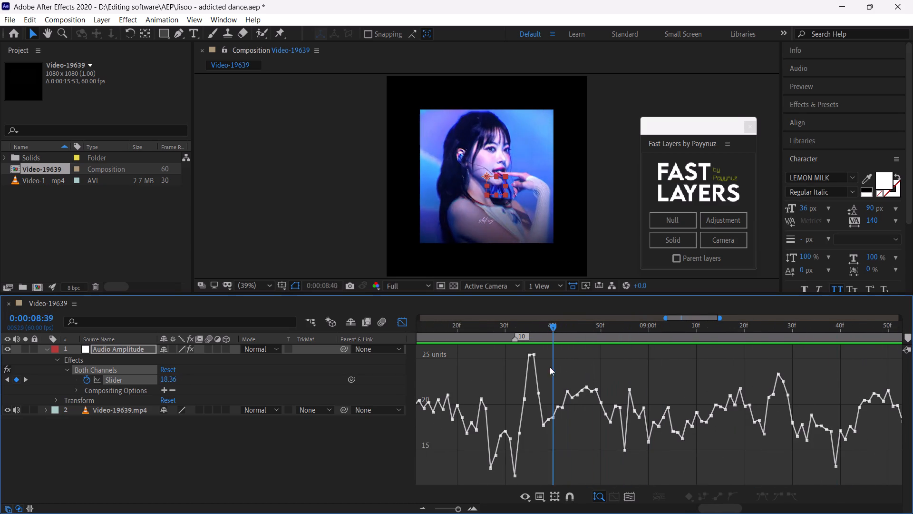
drag(550, 367, 592, 376)
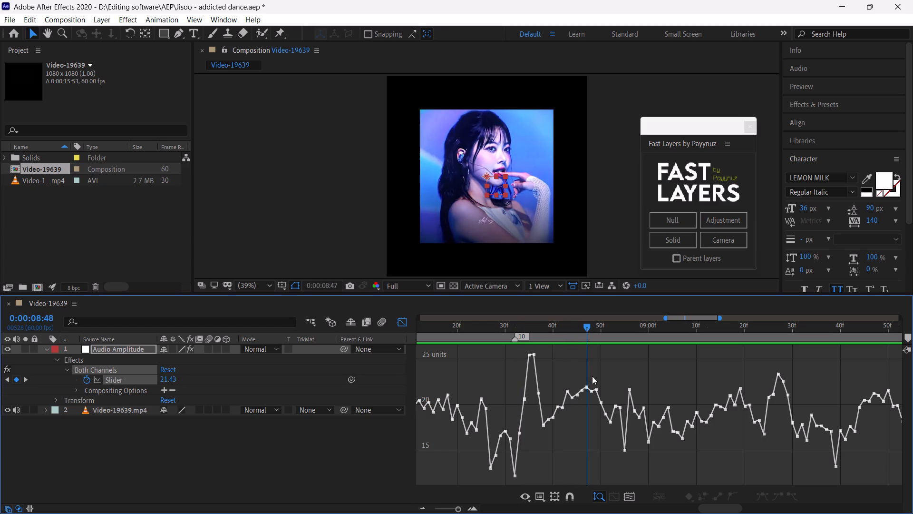
drag(592, 376, 645, 385)
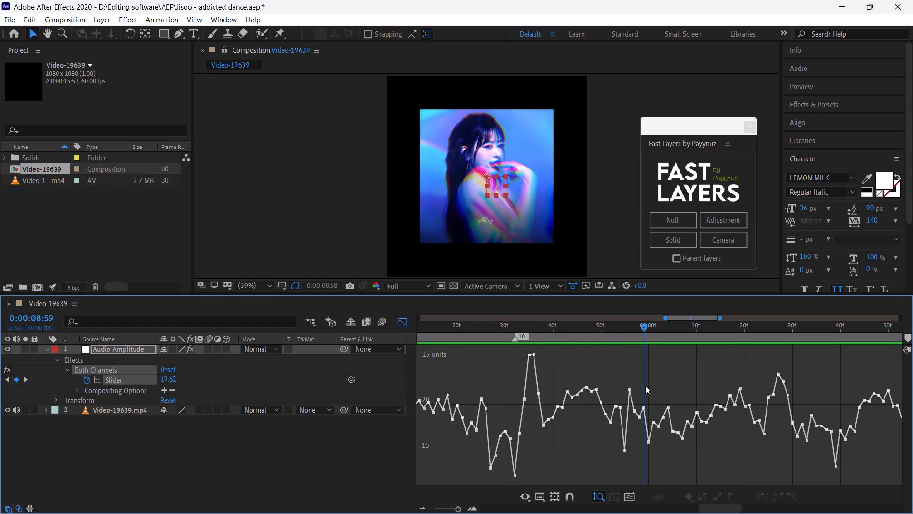
drag(645, 385, 676, 388)
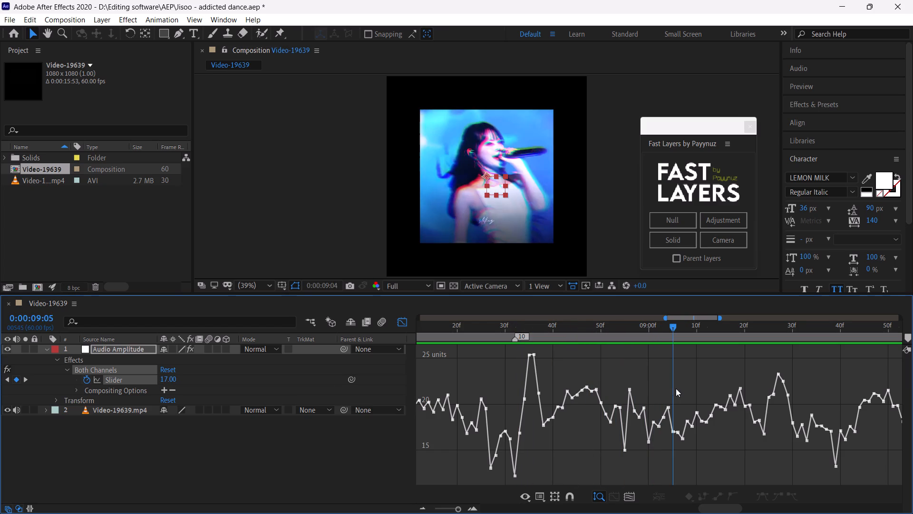
drag(676, 388, 671, 387)
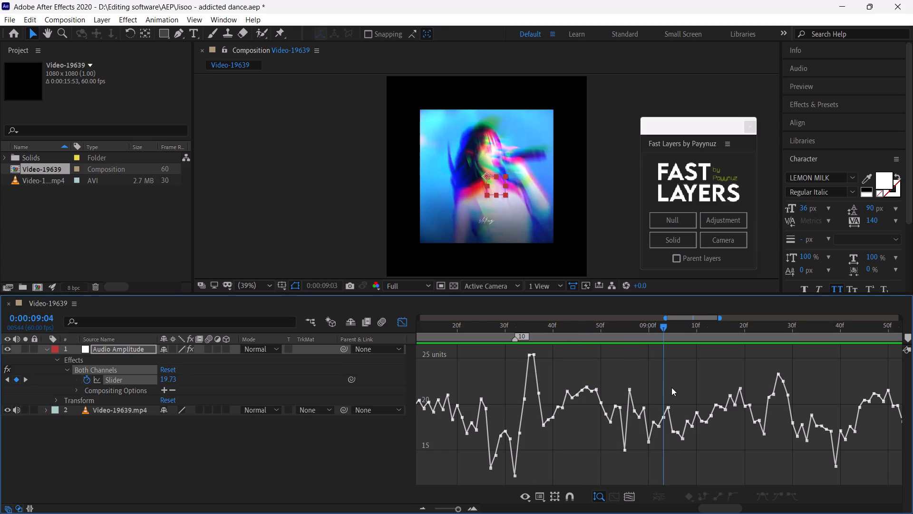
drag(671, 387, 673, 387)
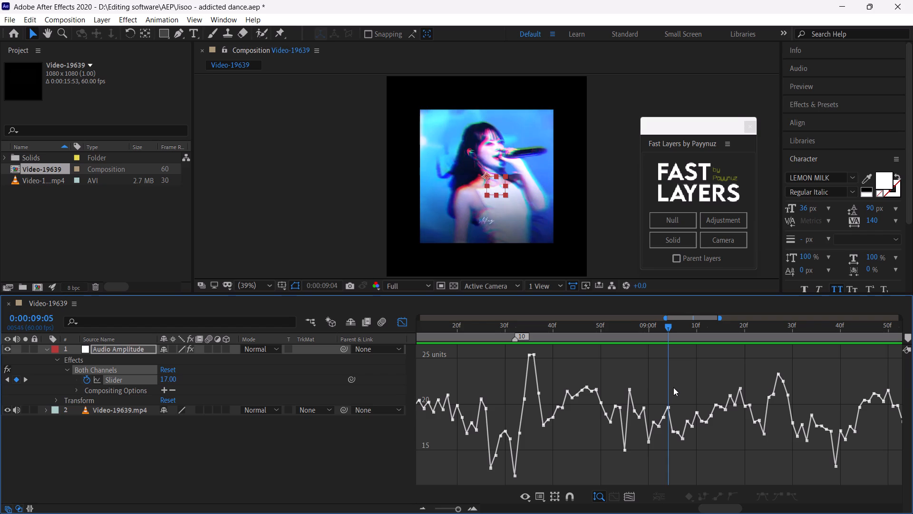
drag(673, 387, 645, 378)
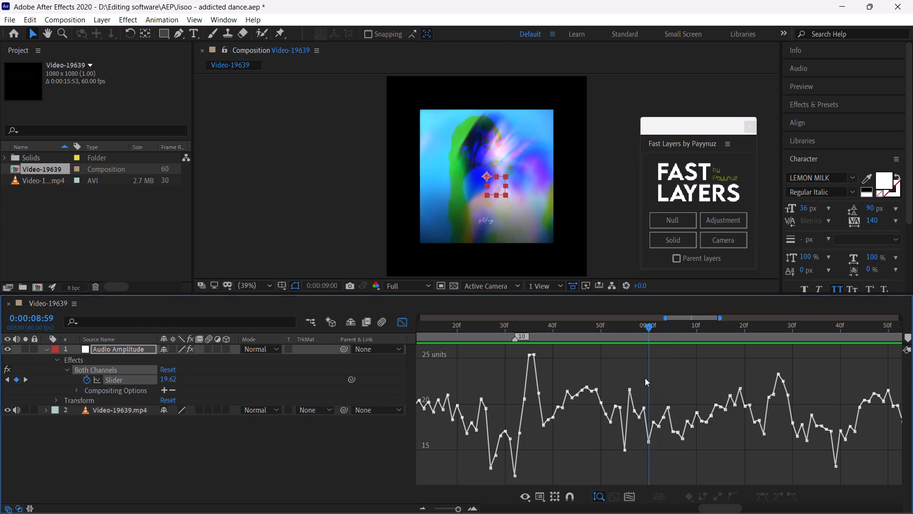
drag(645, 378, 659, 380)
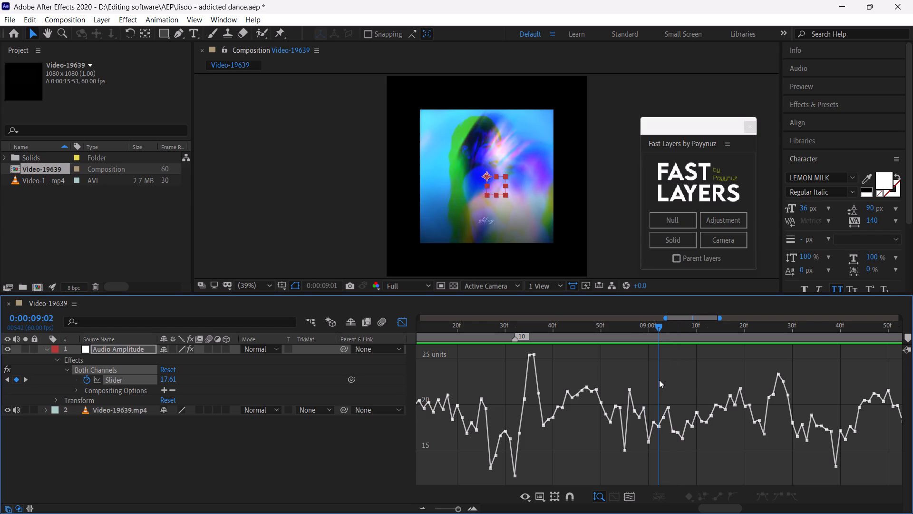
drag(659, 380, 660, 380)
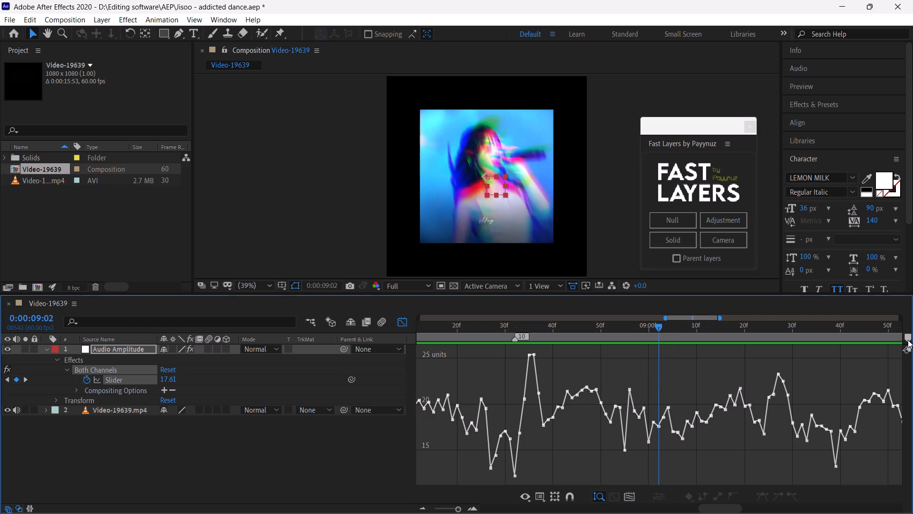
click(908, 340)
Compare the footage following the red "edit" marker with the frames following the 0:00:09:02 marker to check for a repeat.
drag(453, 512, 432, 512)
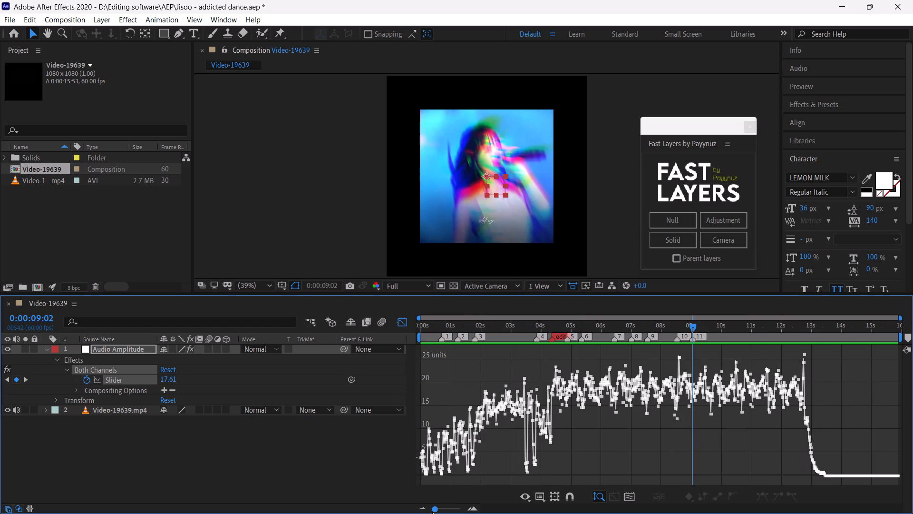
drag(432, 512, 427, 511)
drag(427, 511, 433, 510)
click(561, 324)
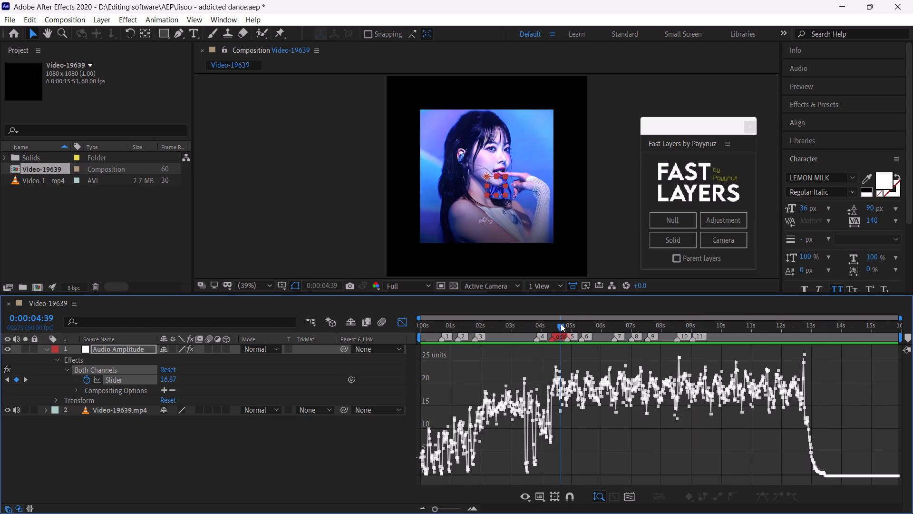
drag(561, 324, 576, 331)
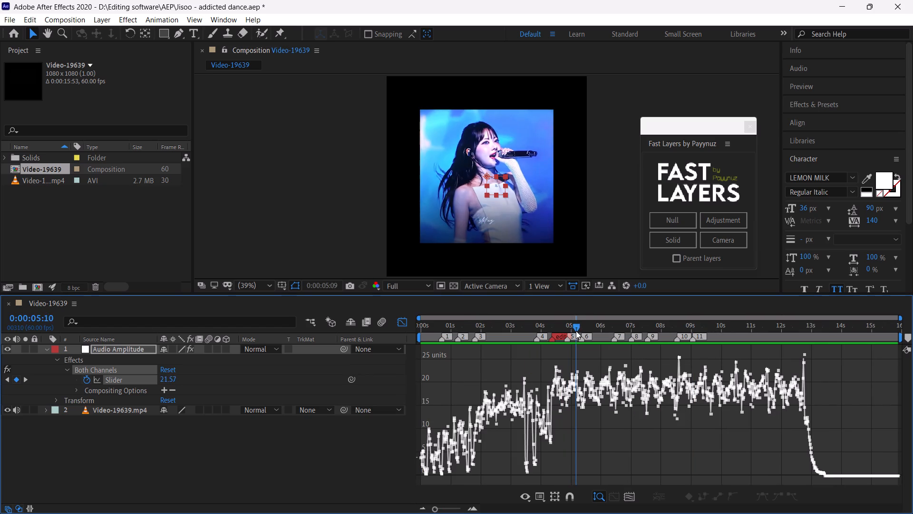
drag(576, 331, 557, 339)
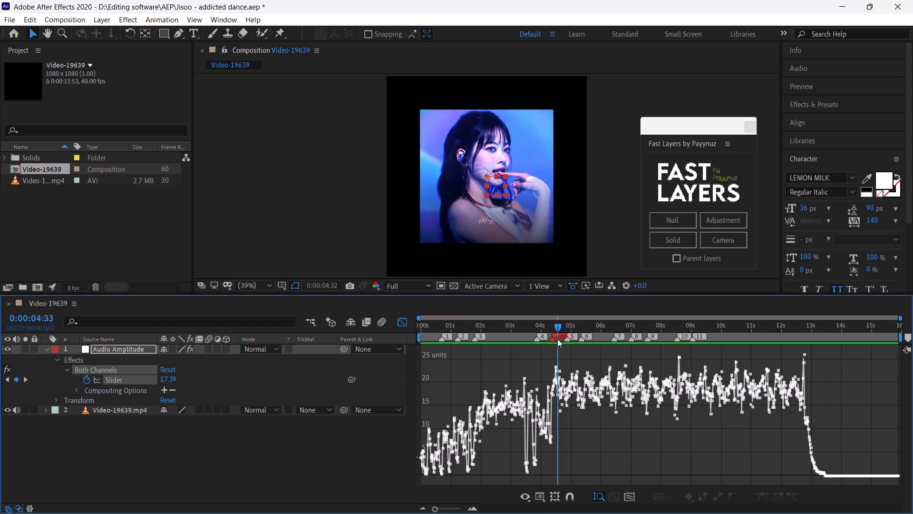
drag(557, 339, 575, 347)
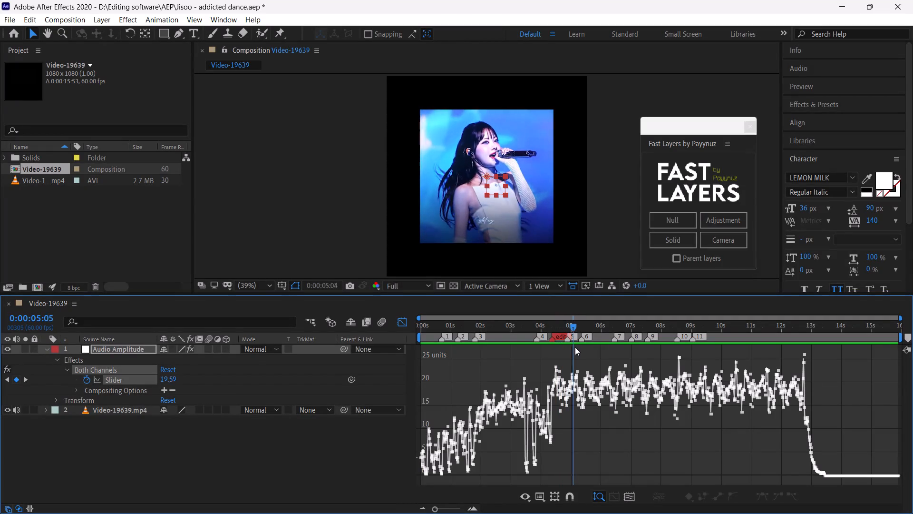
drag(575, 347, 578, 348)
drag(698, 327, 699, 327)
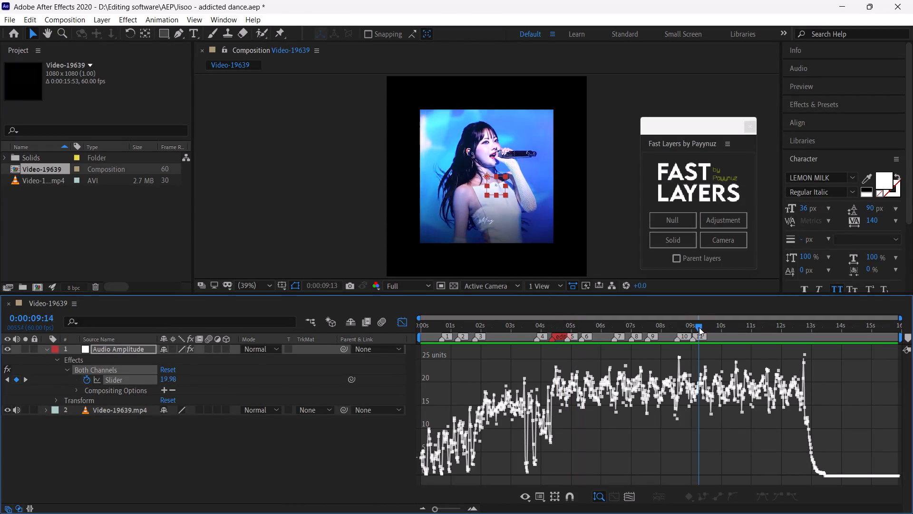
drag(699, 327, 712, 336)
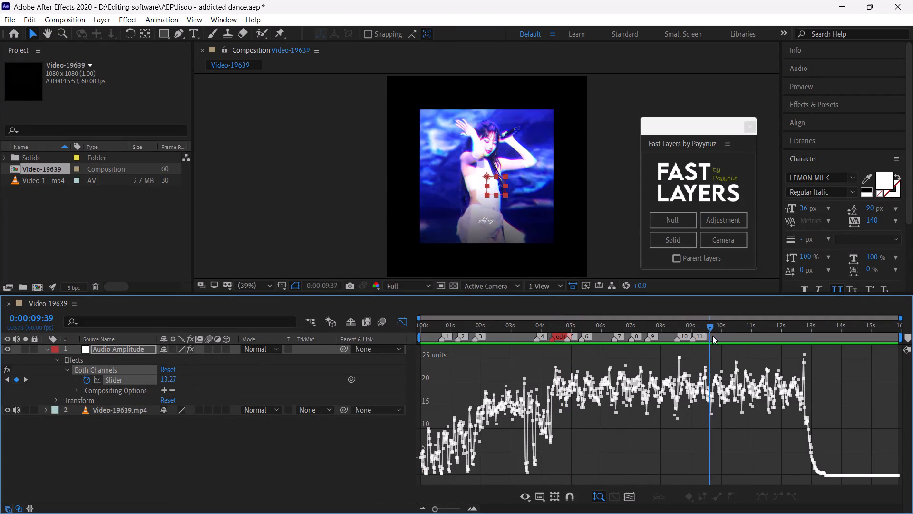
drag(712, 336, 713, 336)
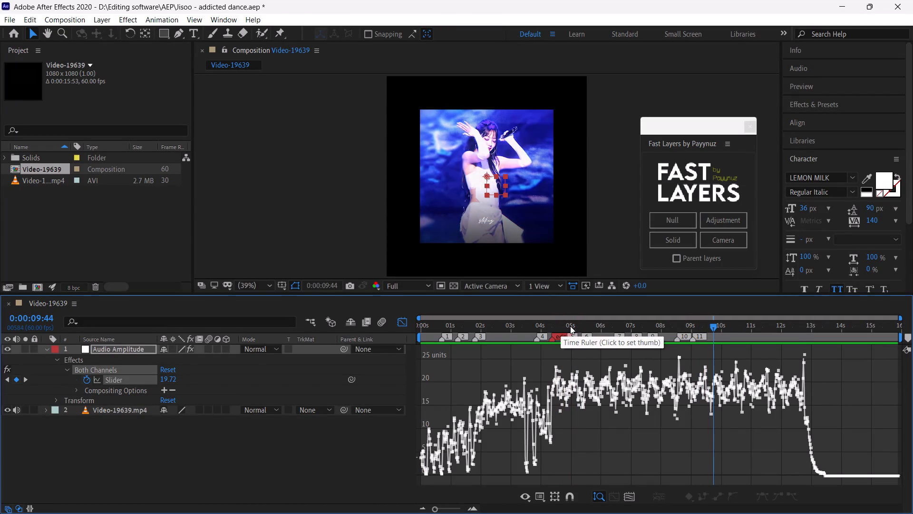
drag(572, 326, 595, 336)
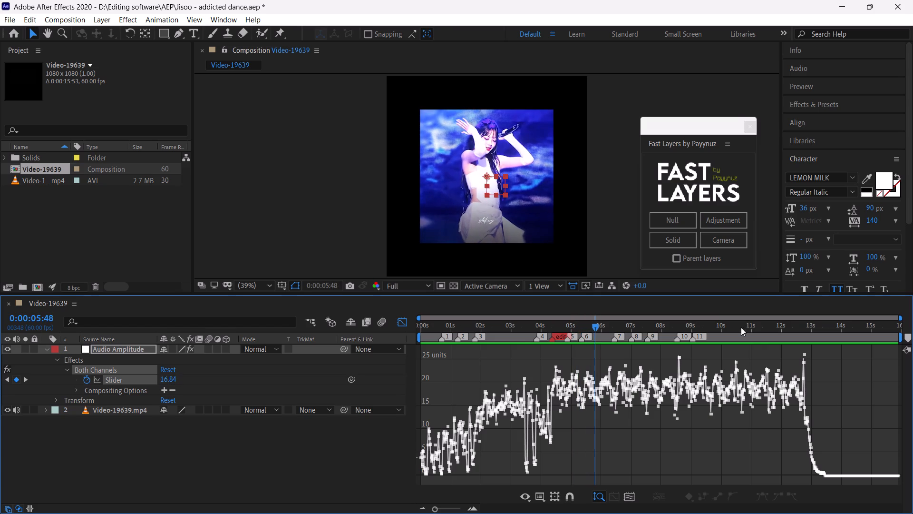
click(693, 326)
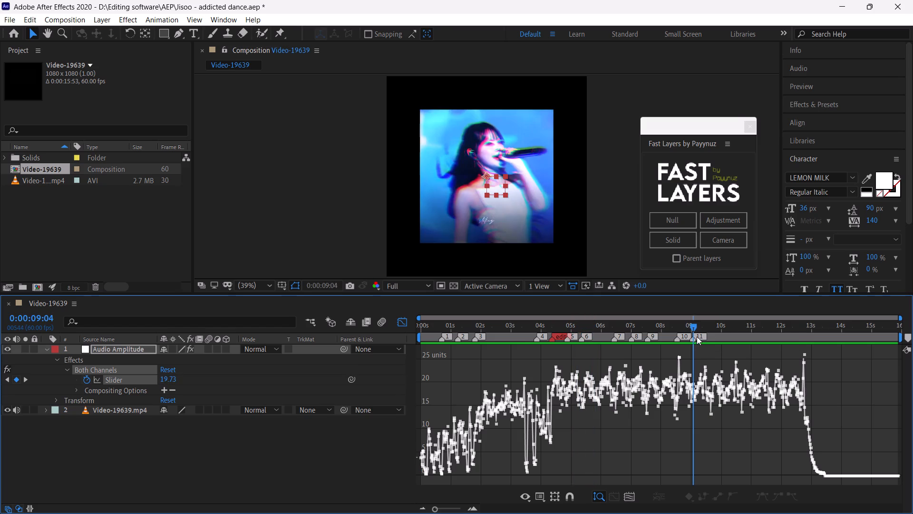
Change the comment of the composition marker at 0:00:09:02 to "loop" and set its label to Sea Foam.
right_click(697, 336)
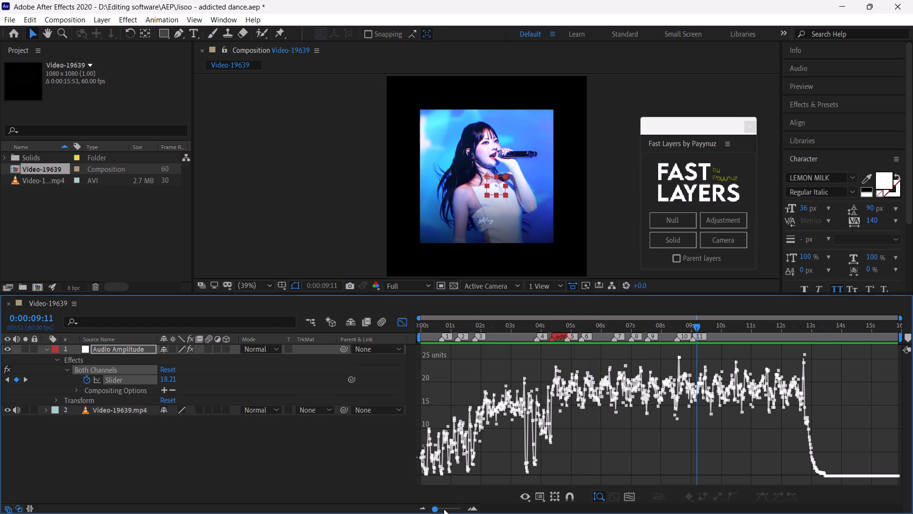
drag(445, 510, 461, 506)
drag(535, 322, 696, 355)
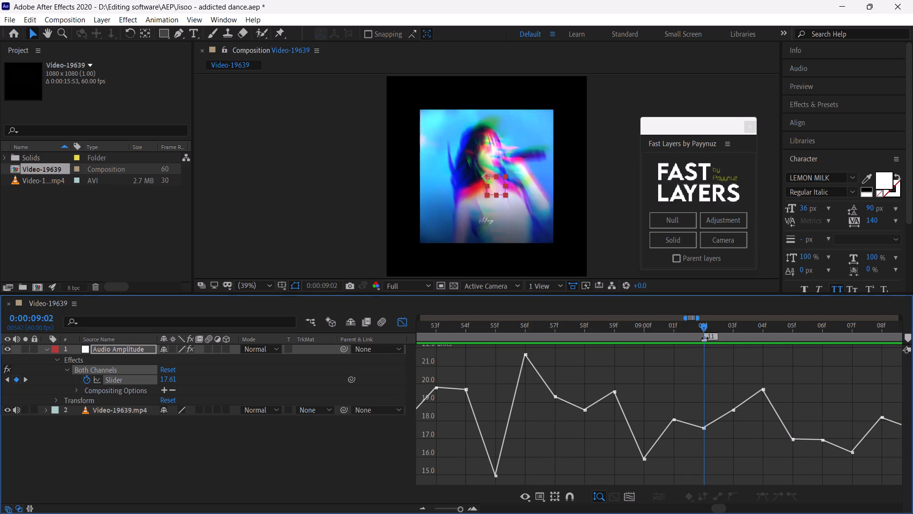
right_click(705, 337)
click(721, 343)
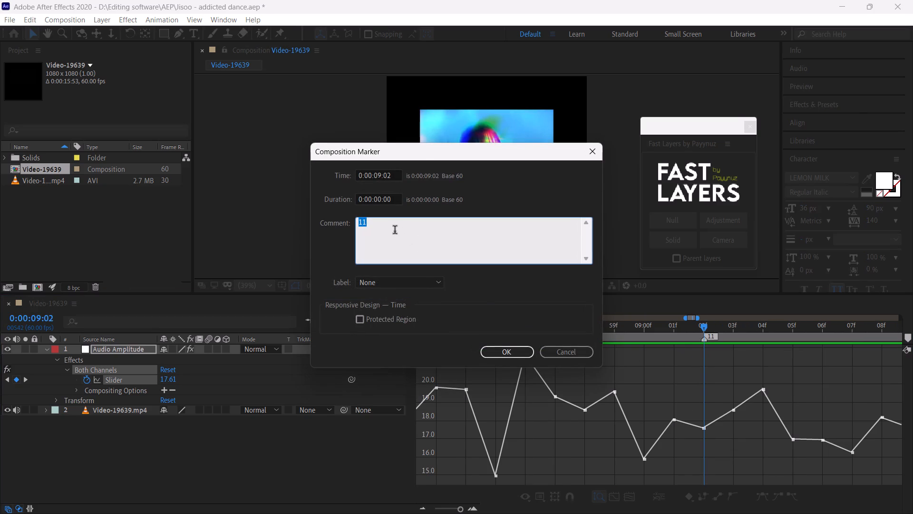
text(loop)
click(380, 285)
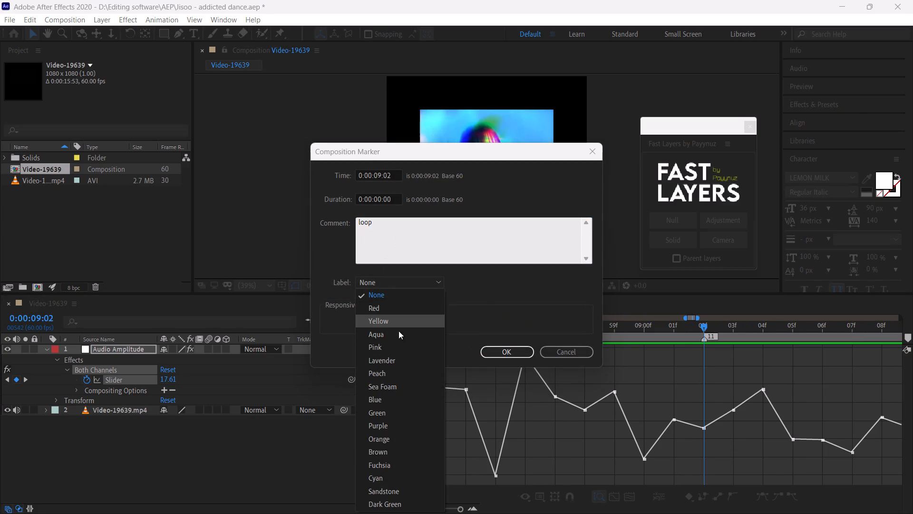
click(393, 390)
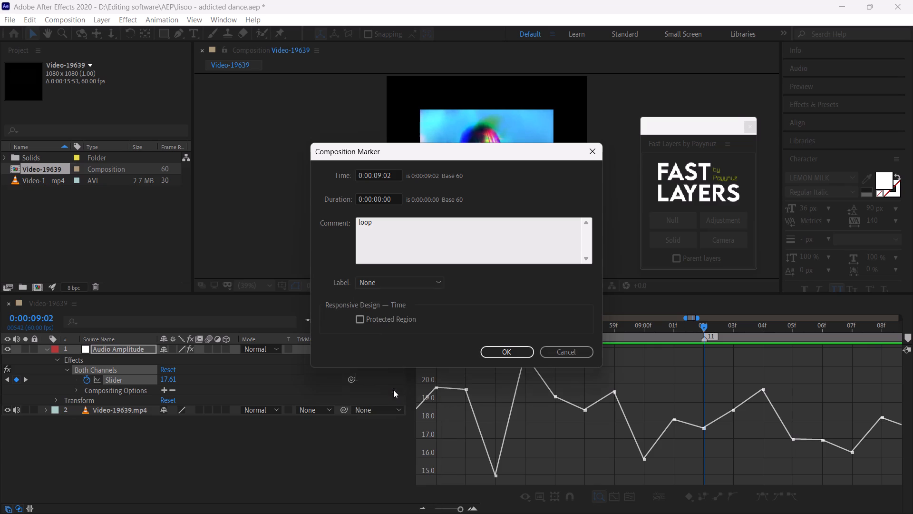
click(508, 356)
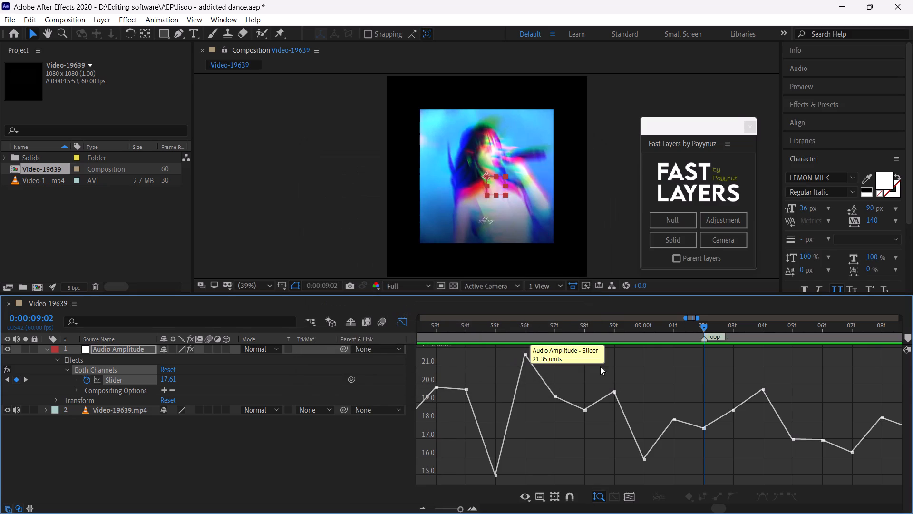
Set the label colour of the "loop" marker at 0:00:09:02 to Fuchsia.
right_click(703, 336)
click(721, 342)
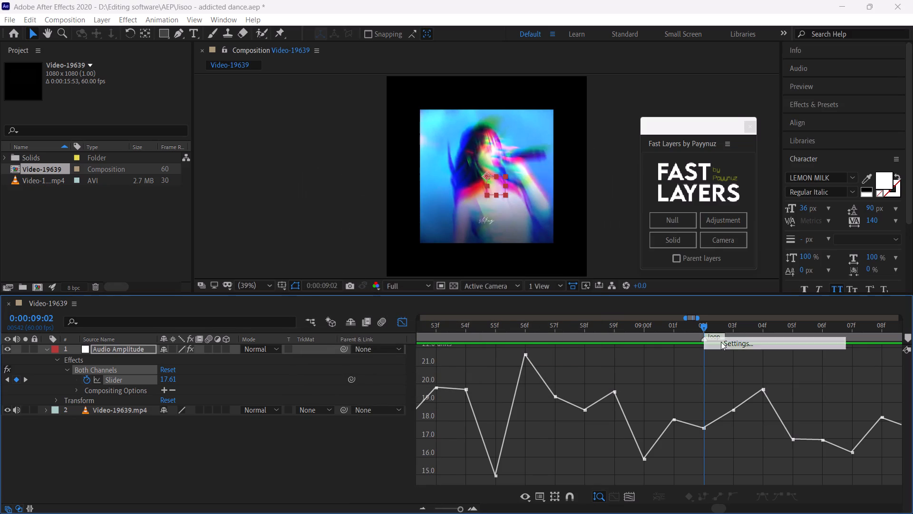
click(409, 286)
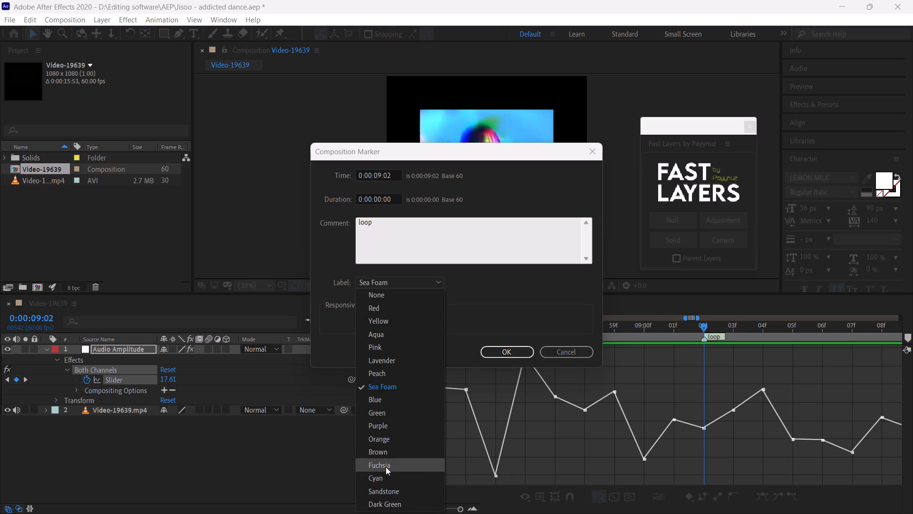
click(386, 467)
click(494, 353)
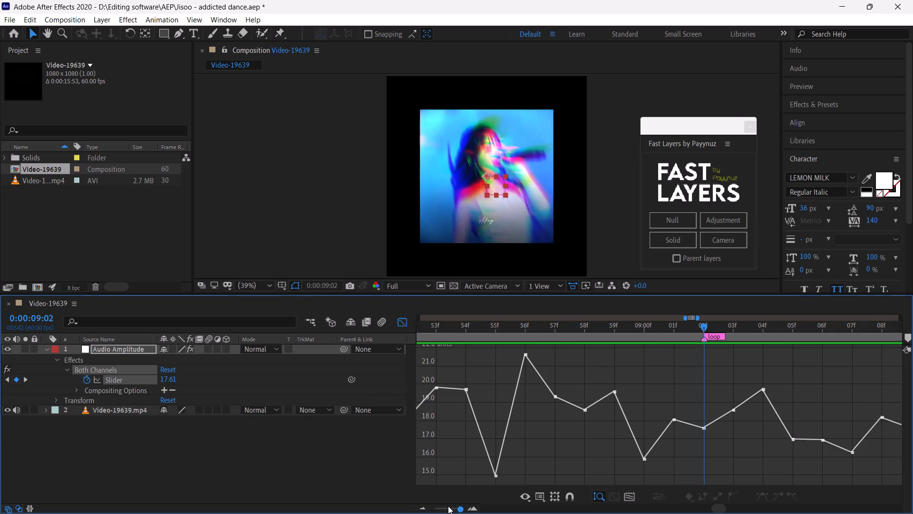
Save the project with the whole composition timeline in view.
drag(448, 506, 420, 503)
click(634, 454)
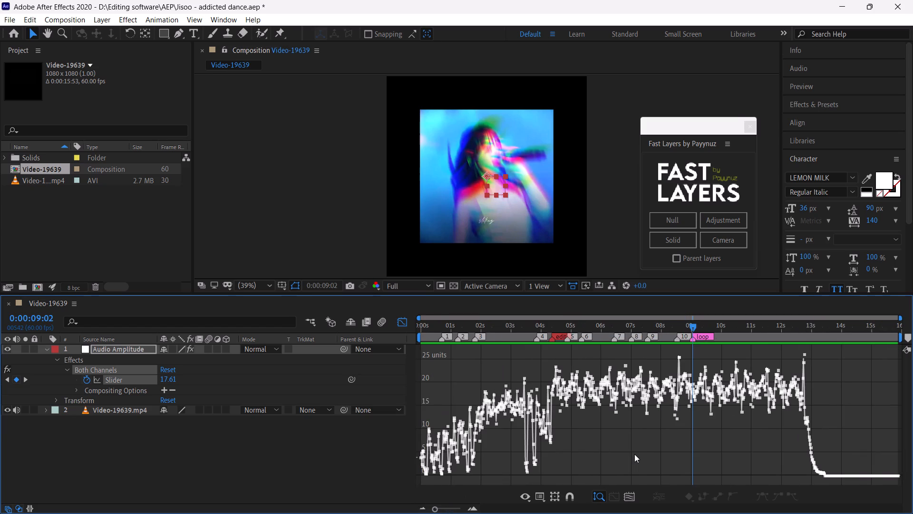
key(ctrl+s)
Play the composition from the start and replay the section from 0:00:01:47 to 0:00:03:24 to review the opening transitions.
drag(432, 333, 381, 332)
key(space)
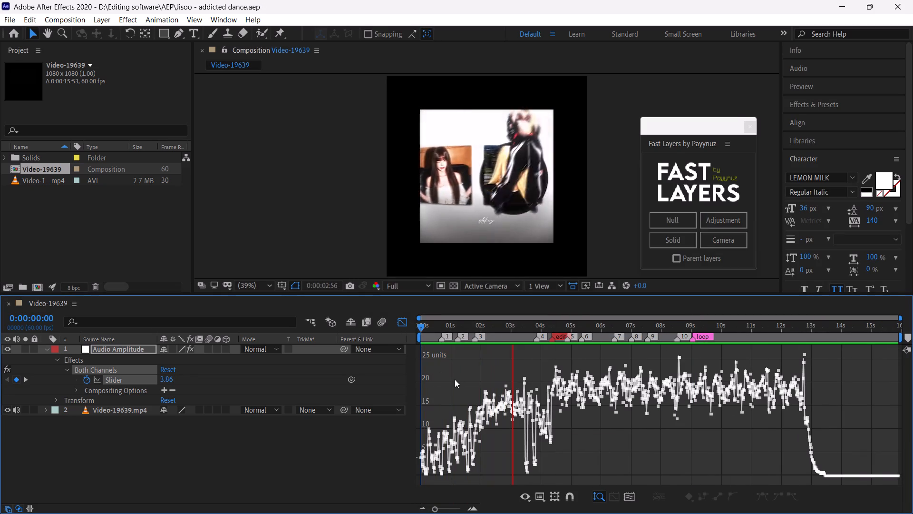
click(523, 326)
key(space)
click(523, 326)
key(space)
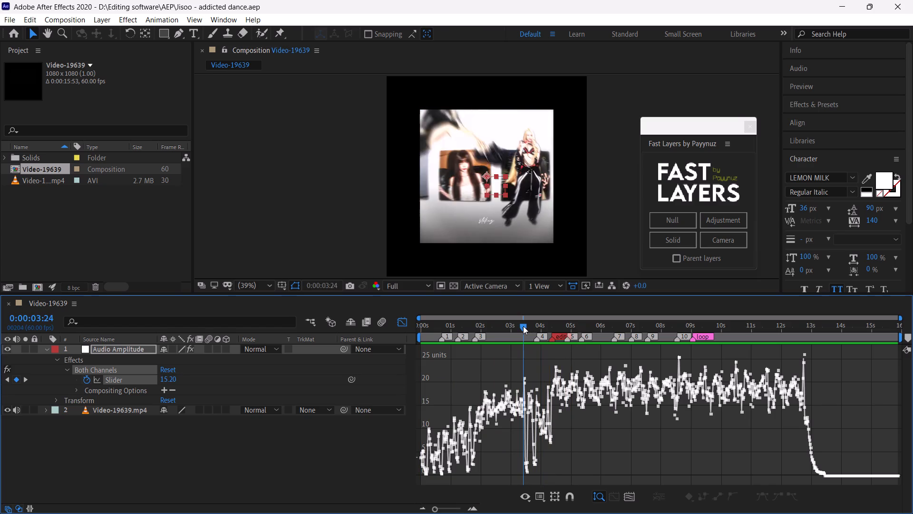
click(505, 326)
key(space)
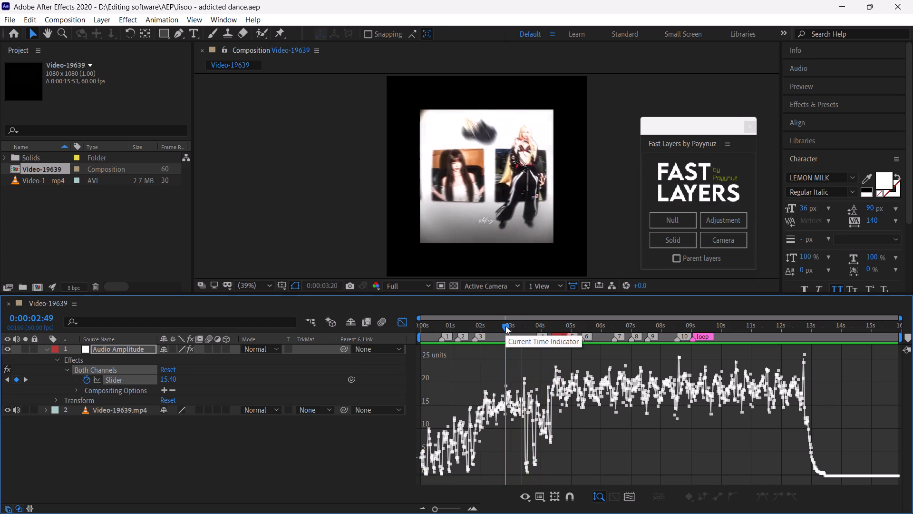
click(474, 327)
key(space)
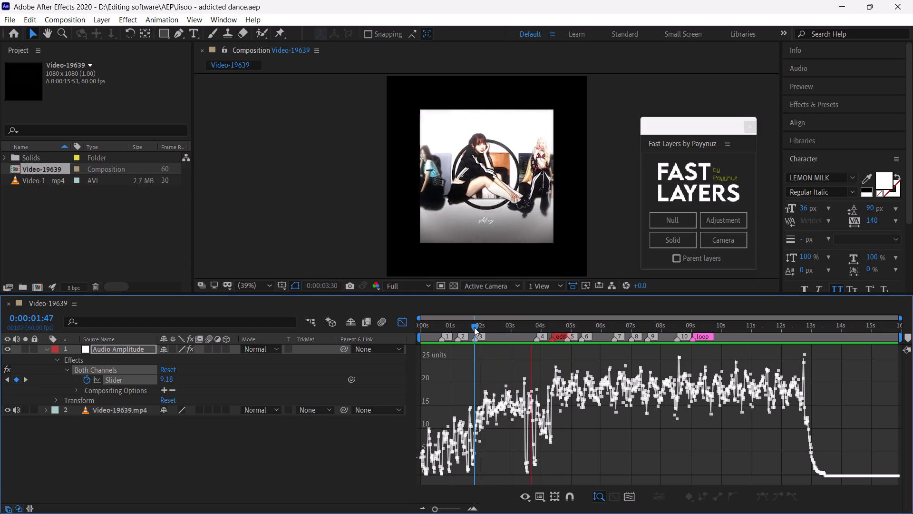
click(474, 327)
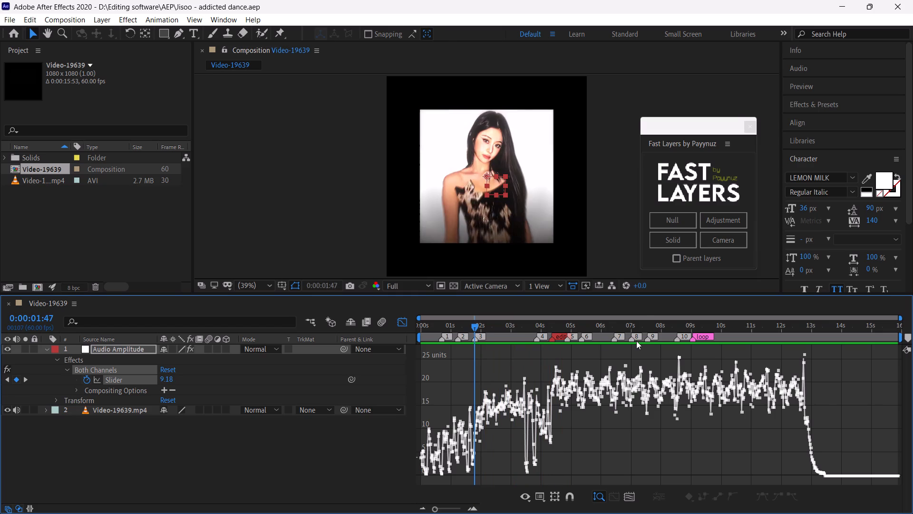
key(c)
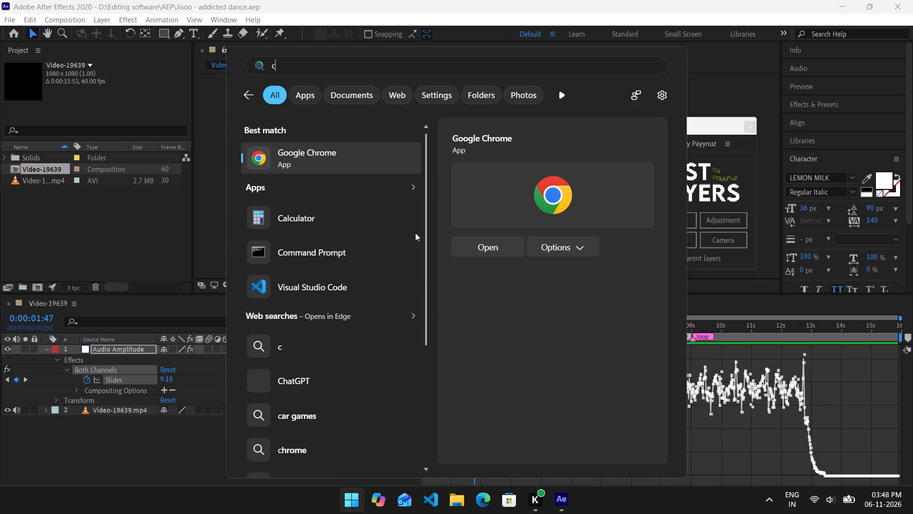
Switch to Google Chrome using the Itsfake (HACK) browser profile and open Instagram.
click(358, 159)
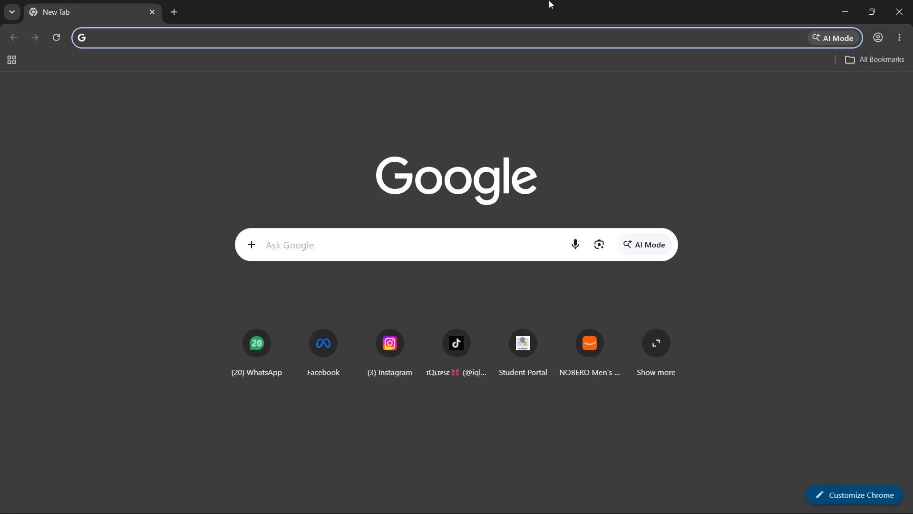
drag(536, 0, 296, 19)
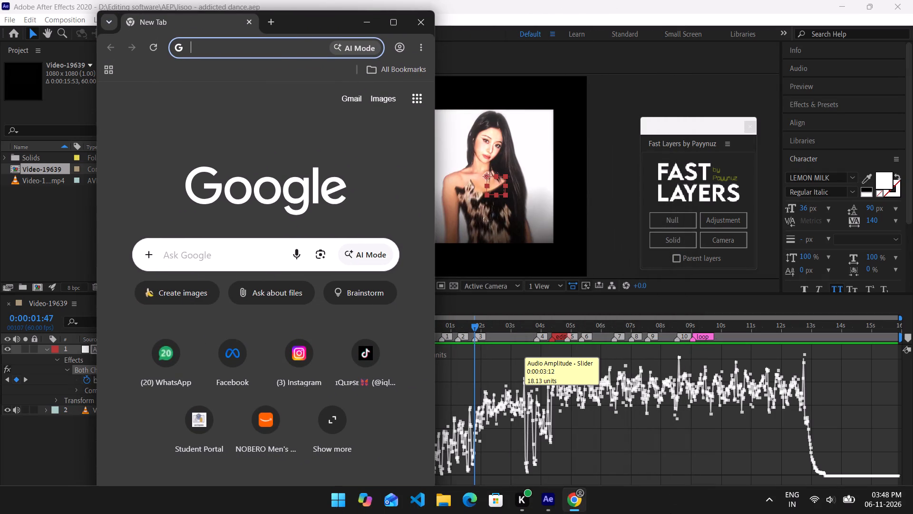
click(403, 48)
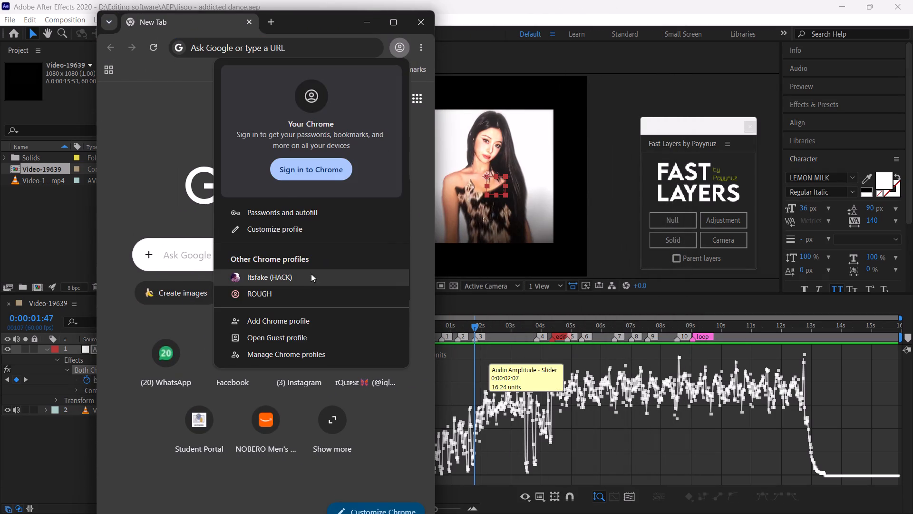
click(305, 281)
drag(264, 30, 260, 85)
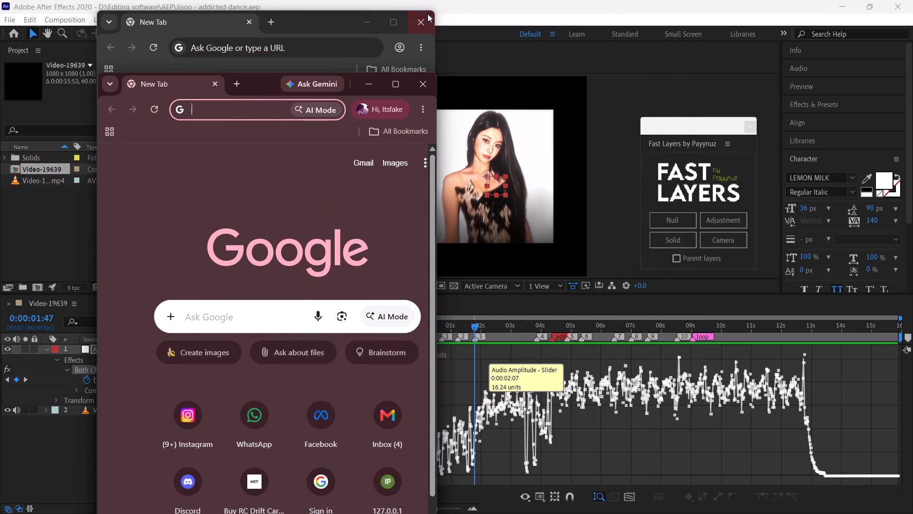
click(425, 17)
click(197, 419)
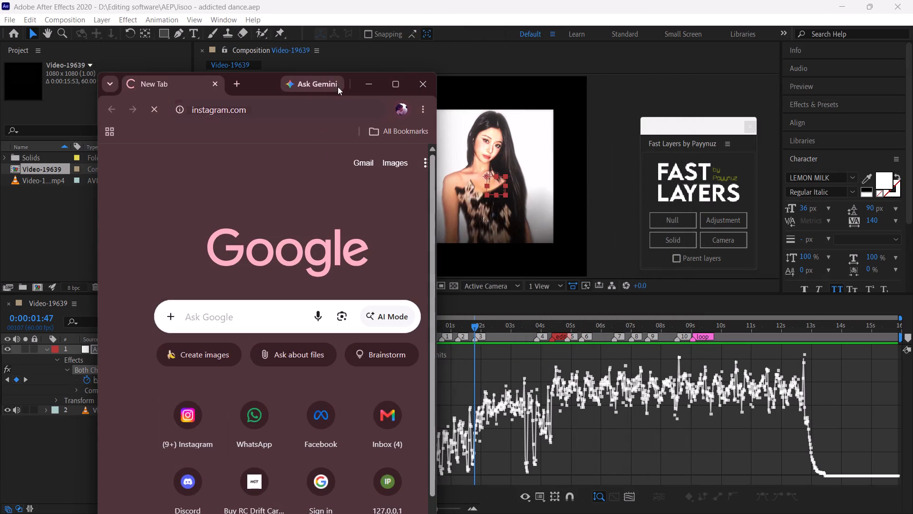
drag(347, 73, 318, 260)
drag(259, 277, 276, 112)
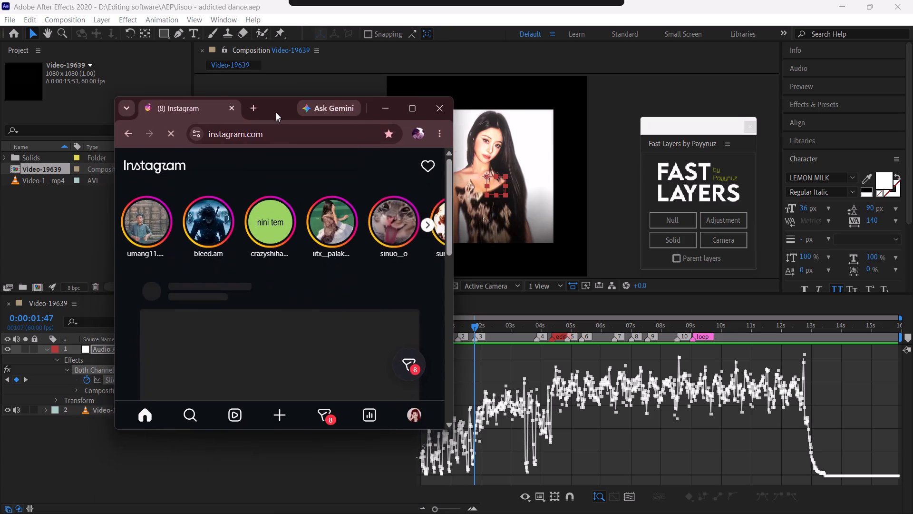
drag(276, 112, 274, 84)
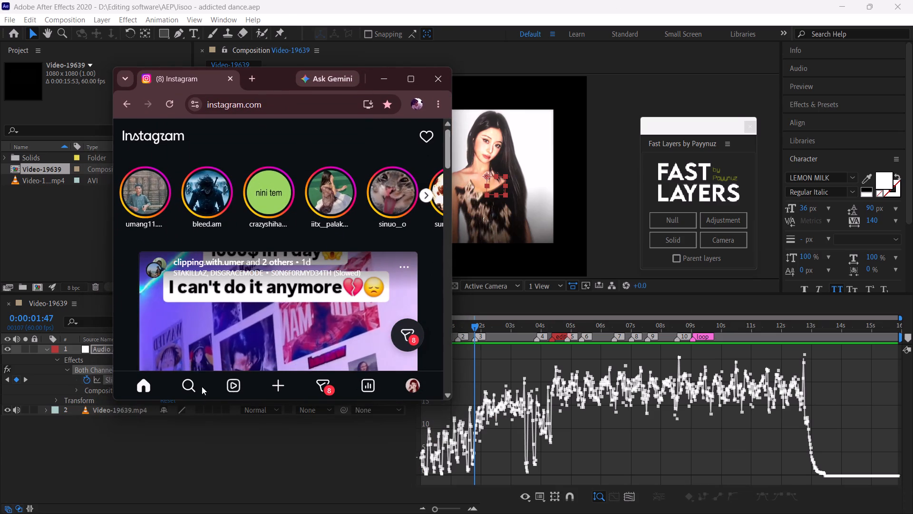
click(196, 388)
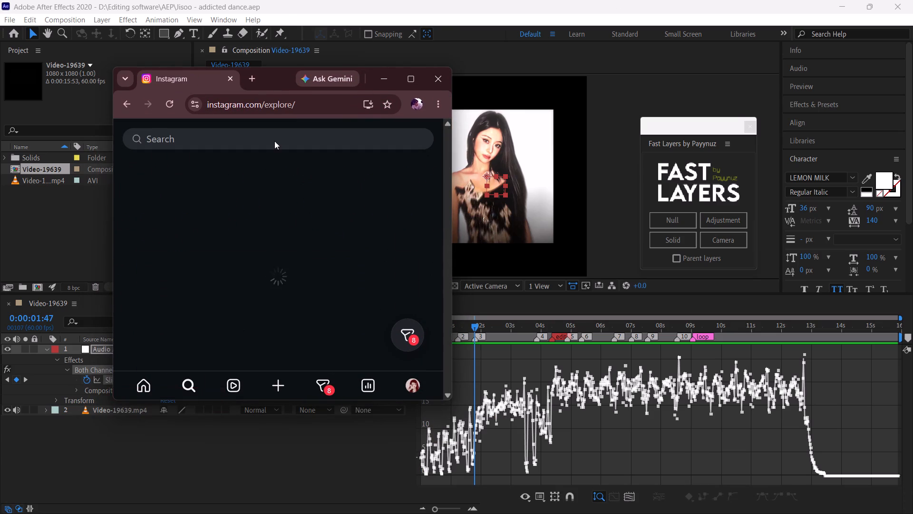
click(251, 142)
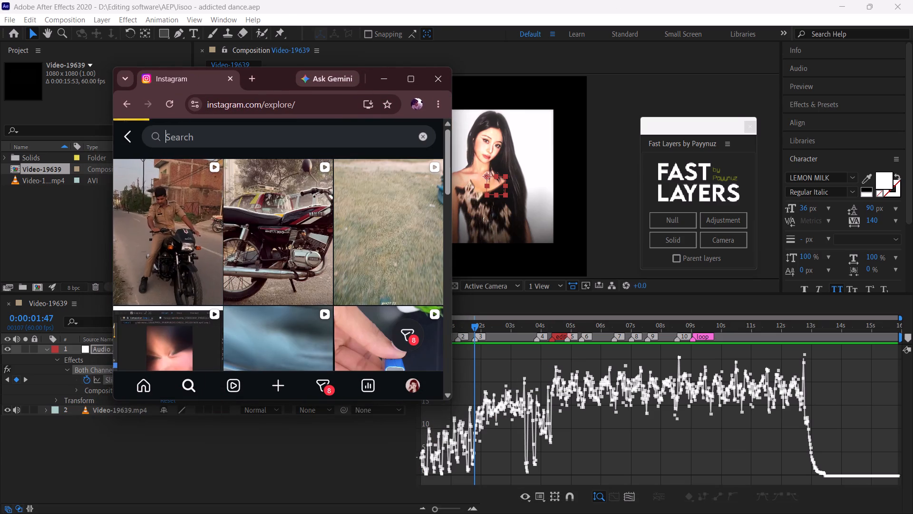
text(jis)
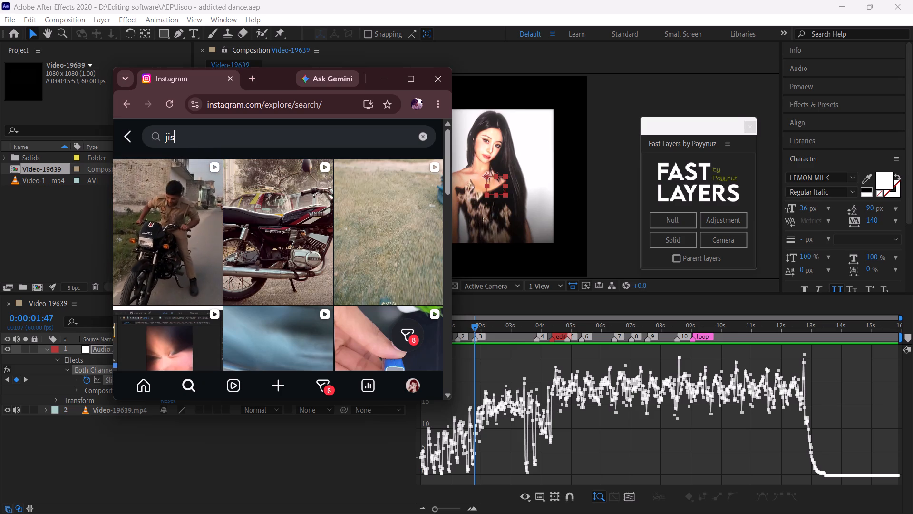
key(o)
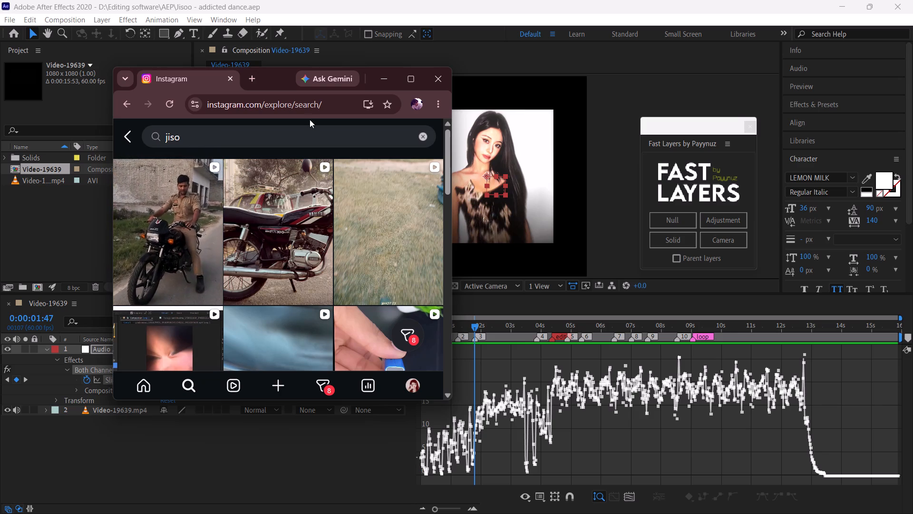
click(409, 79)
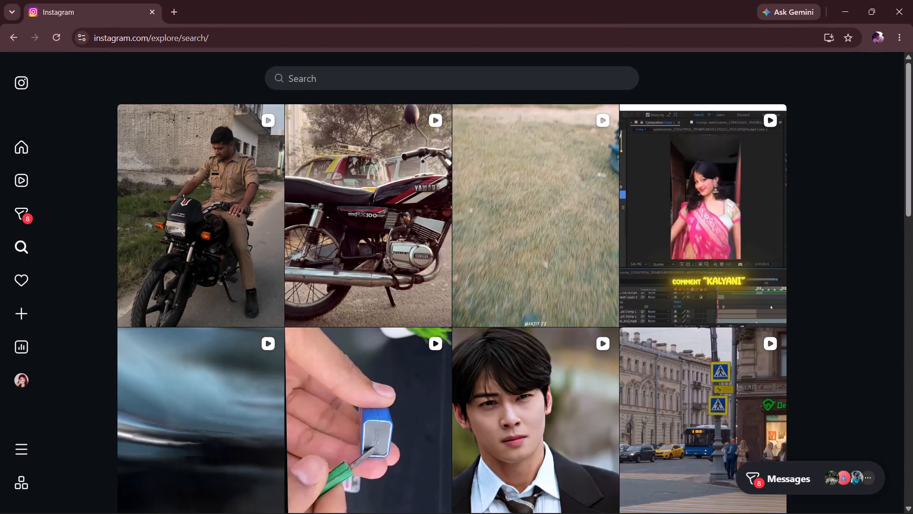
click(380, 81)
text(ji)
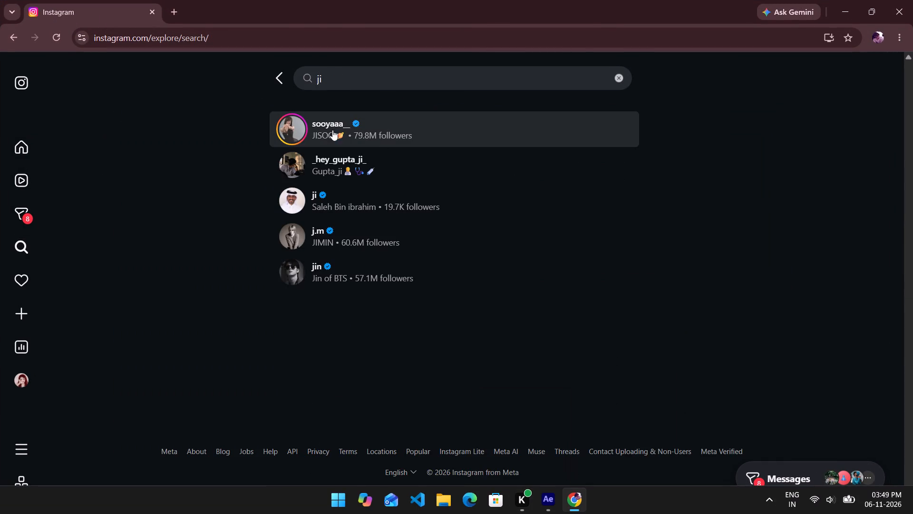
right_click(325, 125)
click(360, 143)
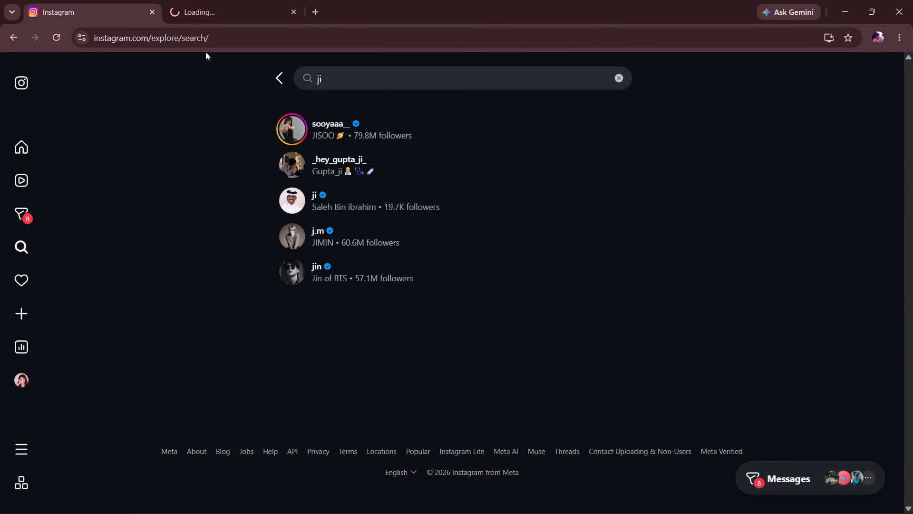
click(214, 12)
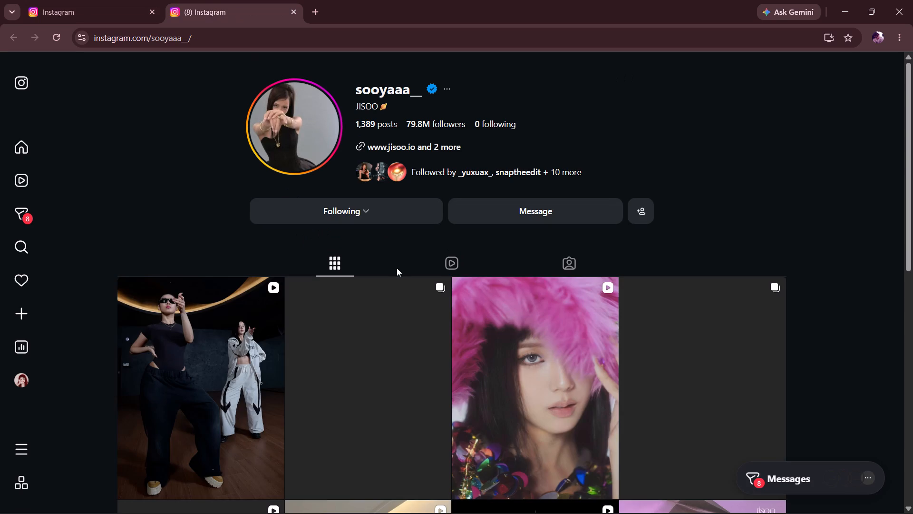
scroll(447, 239, up, 1)
scroll(448, 237, down, 2)
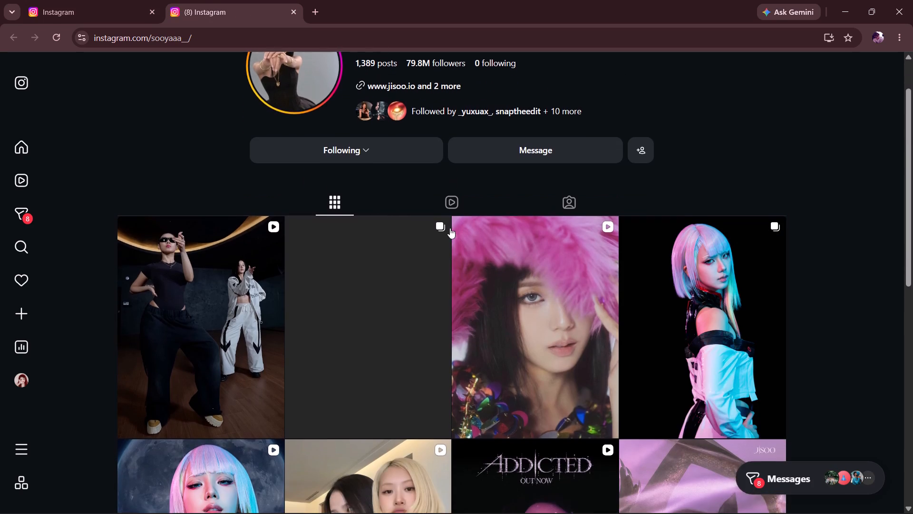
scroll(450, 228, down, 1)
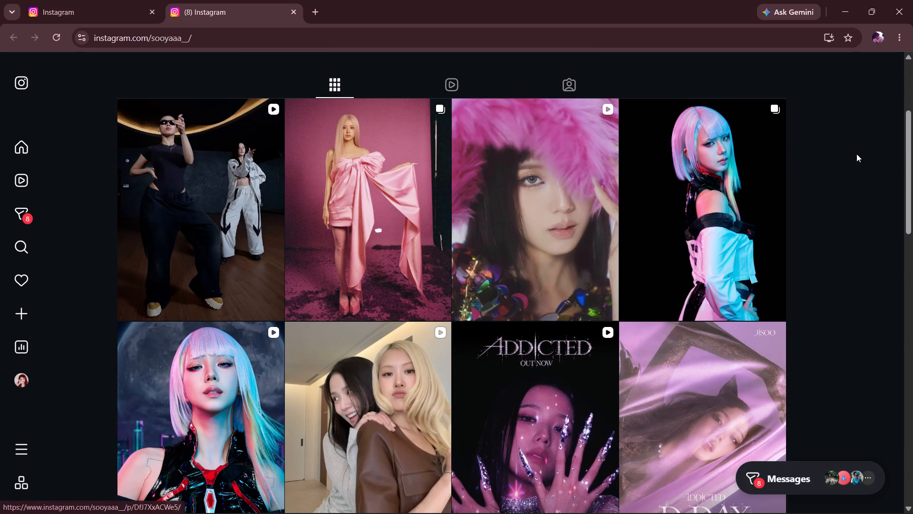
scroll(465, 201, up, 1)
scroll(465, 201, down, 8)
scroll(465, 198, up, 1)
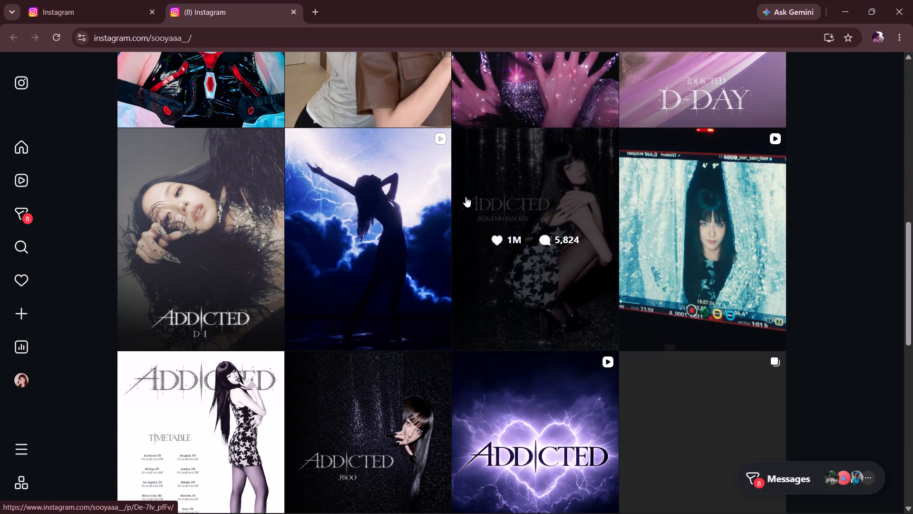
scroll(466, 197, up, 1)
scroll(466, 191, down, 1)
scroll(466, 191, up, 1)
scroll(466, 190, down, 1)
scroll(466, 187, up, 1)
scroll(466, 187, down, 7)
scroll(466, 187, up, 2)
scroll(465, 186, down, 3)
scroll(461, 176, up, 3)
scroll(461, 176, down, 2)
scroll(461, 176, up, 2)
scroll(461, 176, down, 5)
scroll(461, 176, up, 2)
scroll(461, 176, down, 5)
scroll(461, 176, up, 1)
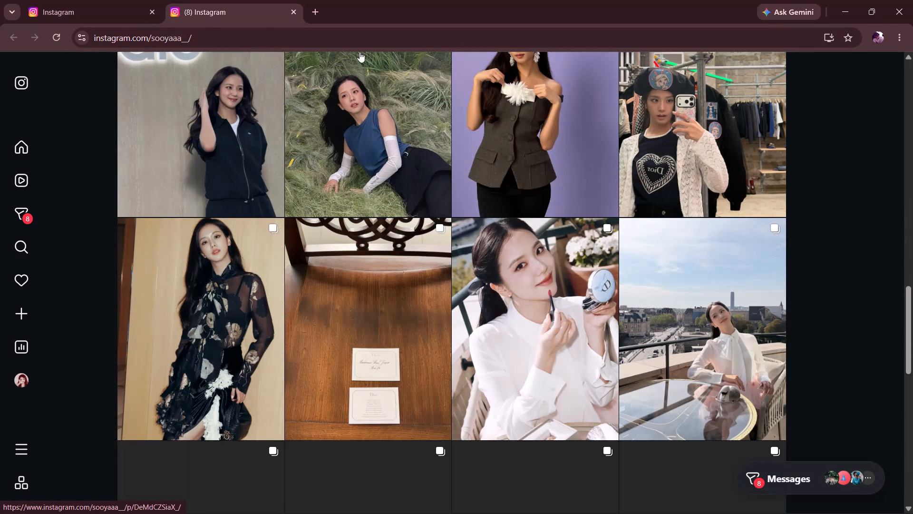
drag(911, 304, 894, 149)
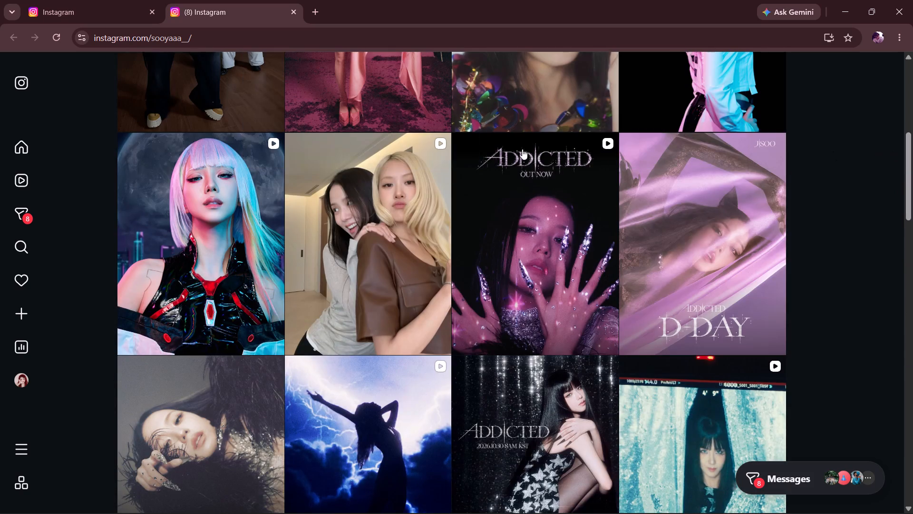
drag(910, 197, 902, 79)
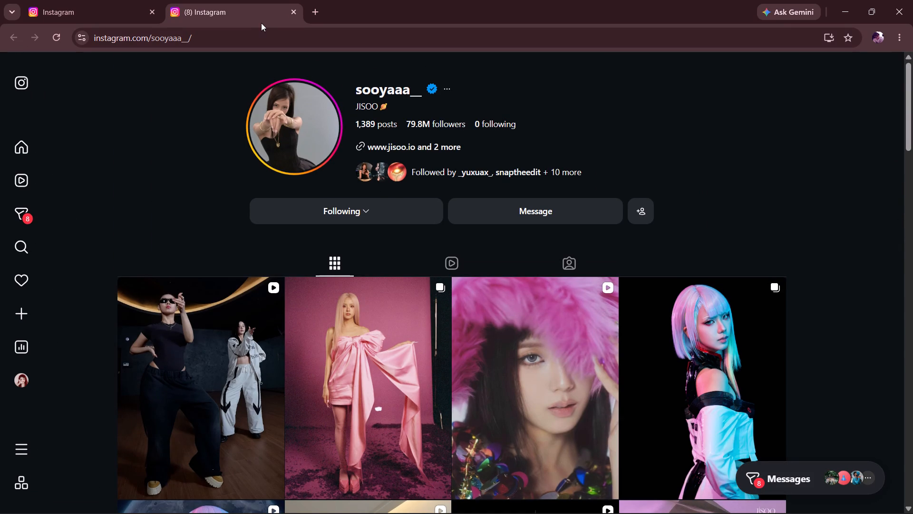
click(296, 12)
Search Instagram for "bli" and open the blissoo_official profile in a new tab.
drag(338, 76, 289, 75)
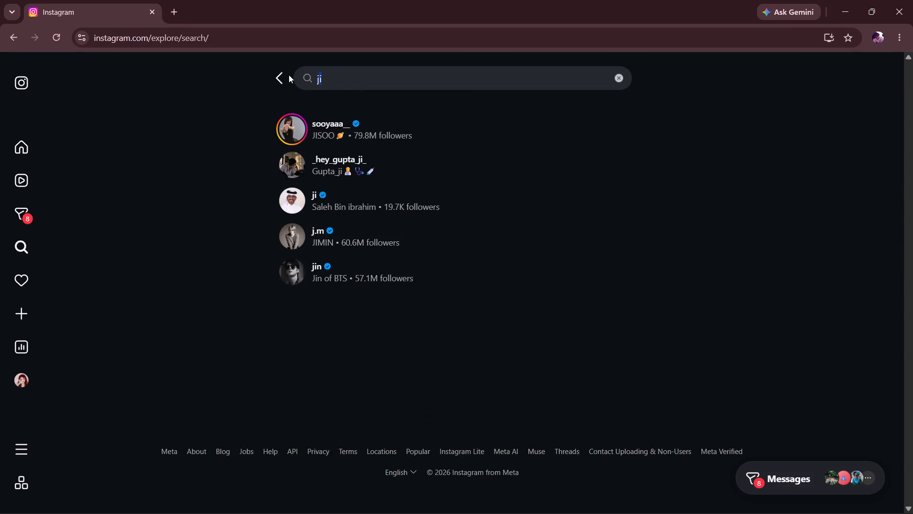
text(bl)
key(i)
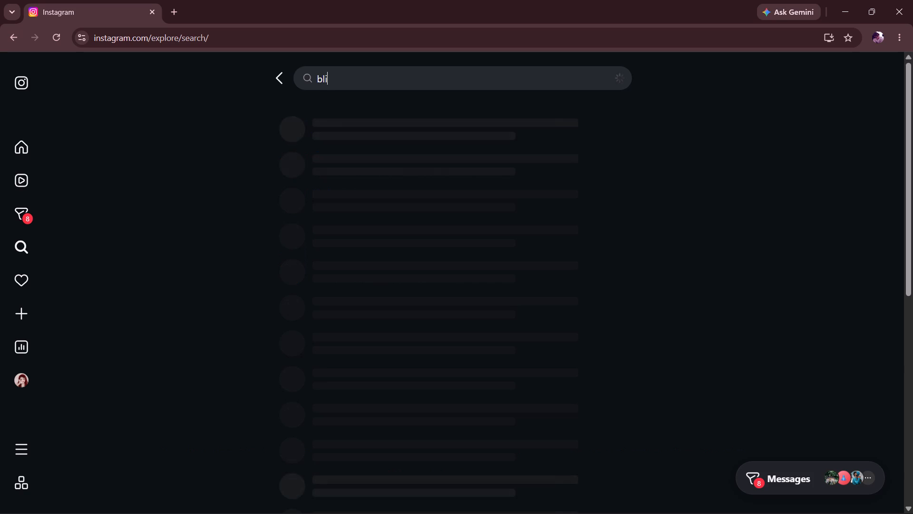
right_click(347, 120)
click(373, 134)
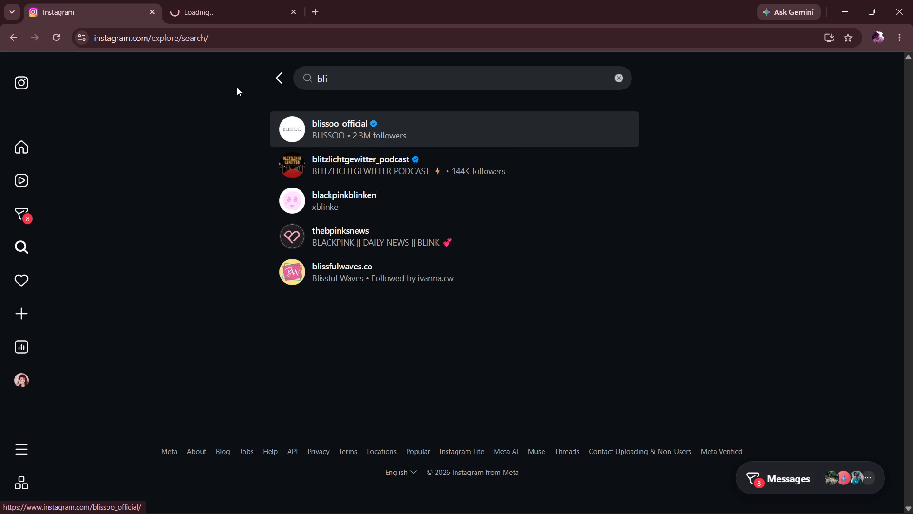
click(217, 7)
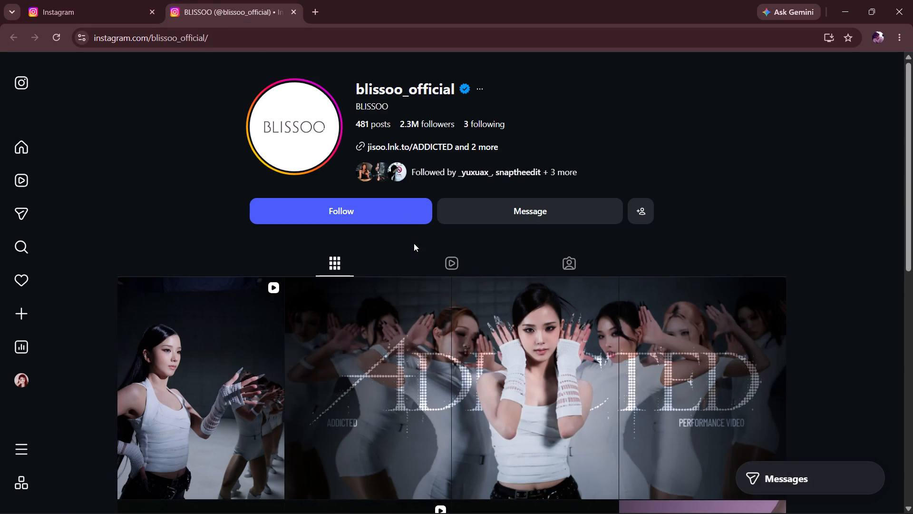
Examine the three ADDICTED performance video posts on the blissoo_official profile and close the browser.
scroll(414, 244, down, 1)
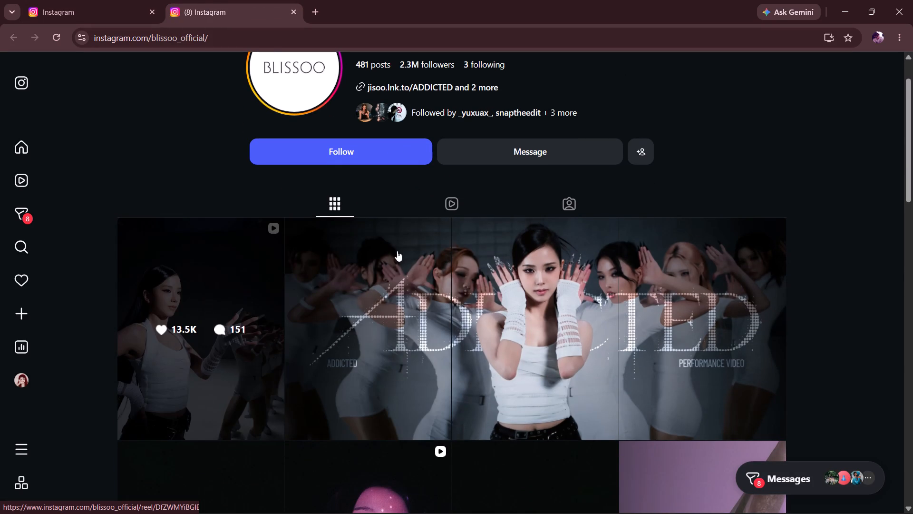
scroll(395, 206, down, 2)
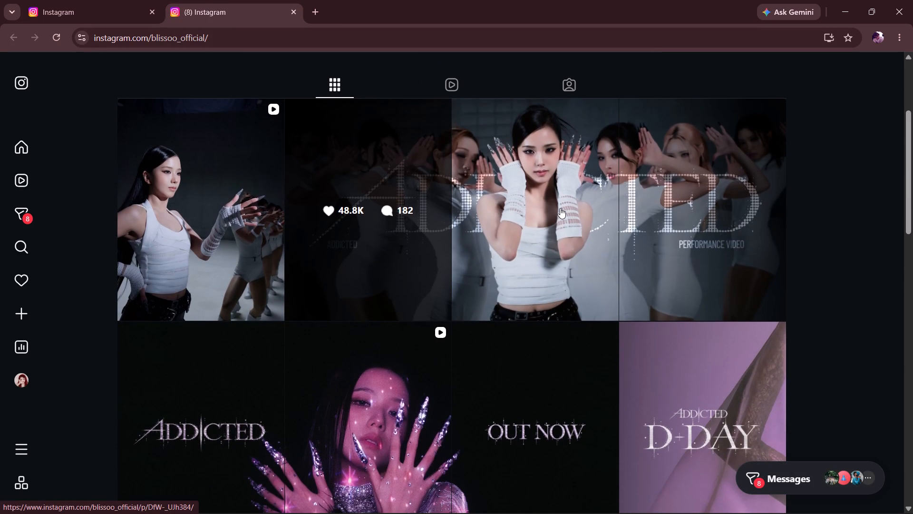
click(560, 208)
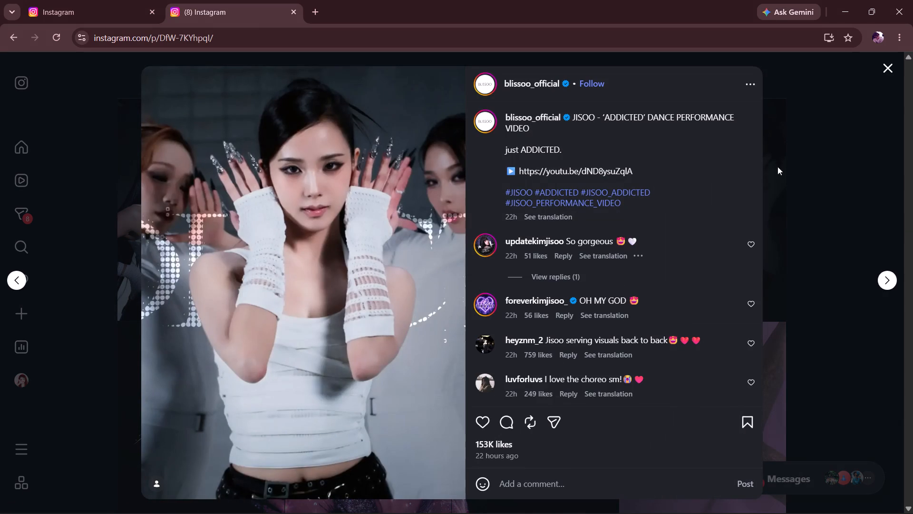
click(830, 128)
scroll(590, 196, down, 1)
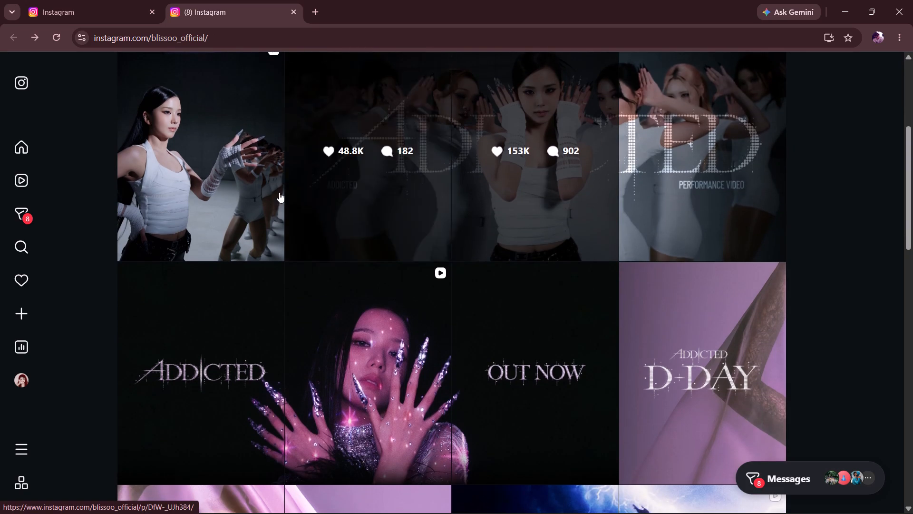
click(396, 186)
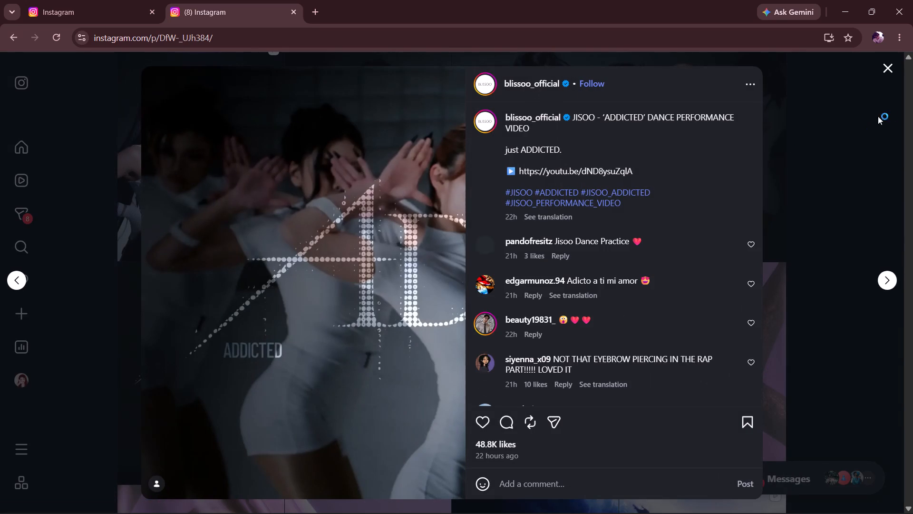
click(862, 115)
click(714, 168)
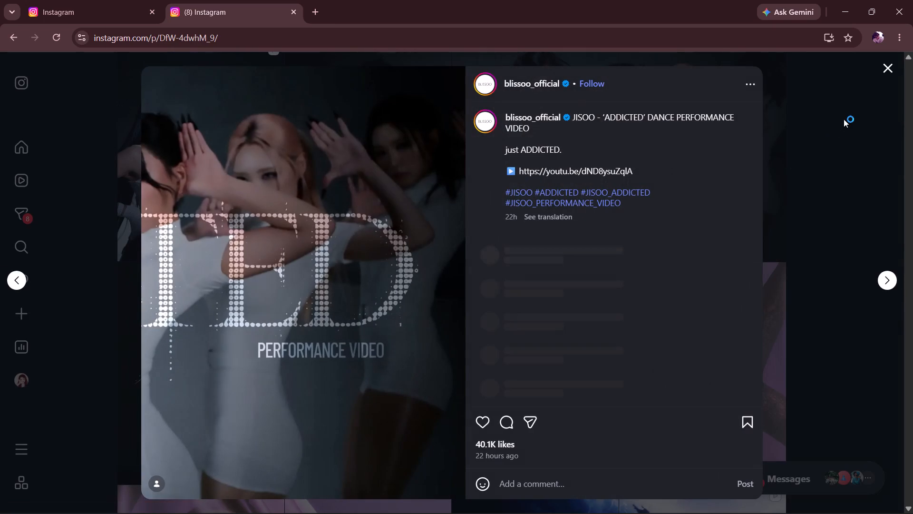
click(849, 117)
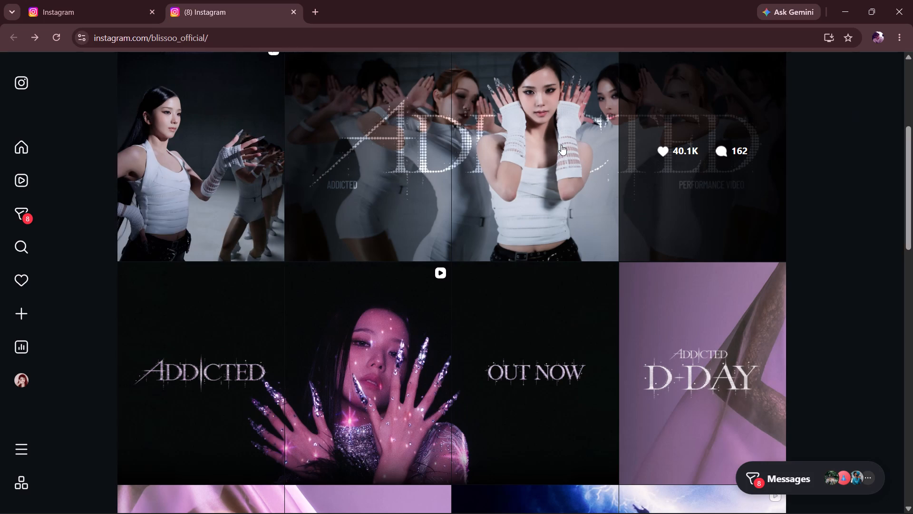
click(290, 16)
click(912, 0)
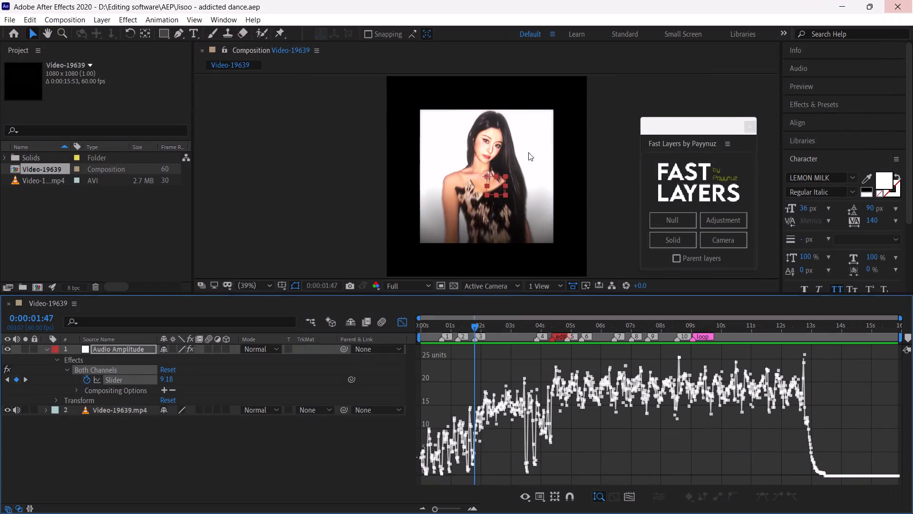
Replay the composition from 0:00:01:47 and from 0:00:02:22 to review the reference video's transitions.
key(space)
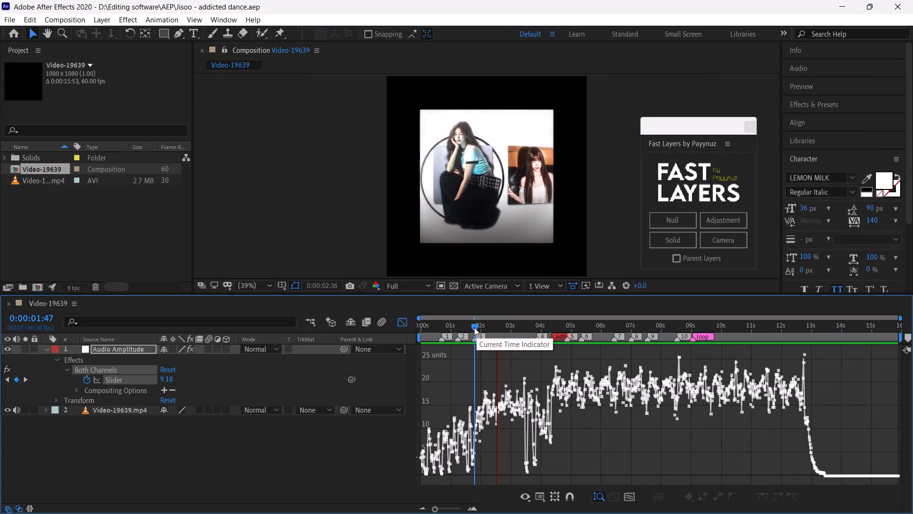
click(474, 327)
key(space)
click(492, 327)
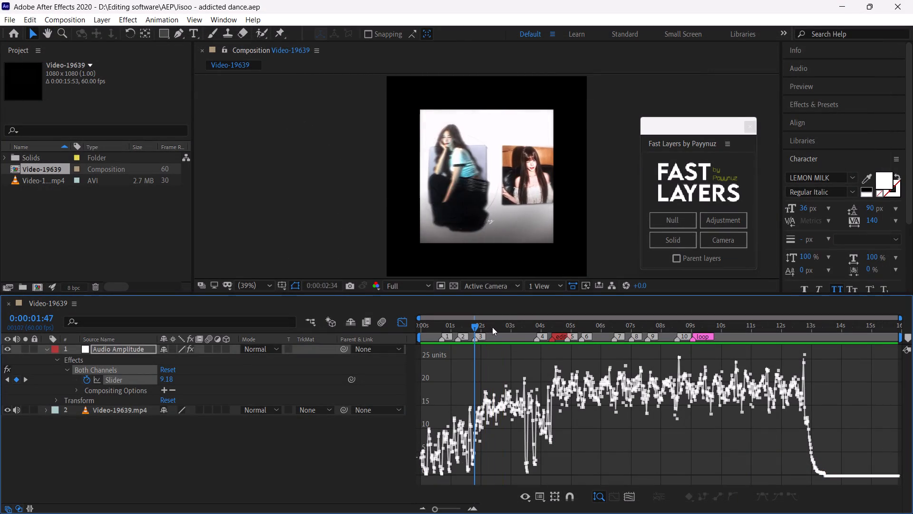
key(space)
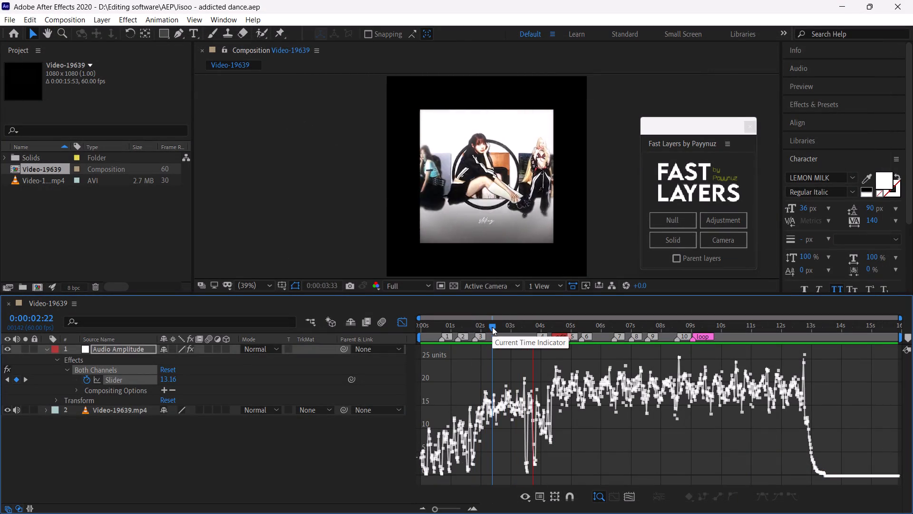
click(492, 327)
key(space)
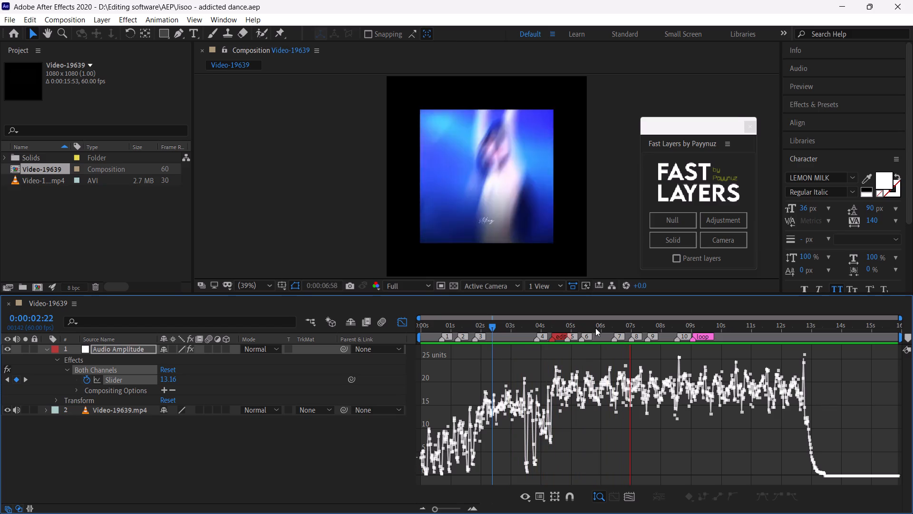
Play back from 0:00:05:22 and from 0:00:07:31 to review the transitions leading into the "loop" marker.
click(582, 325)
key(space)
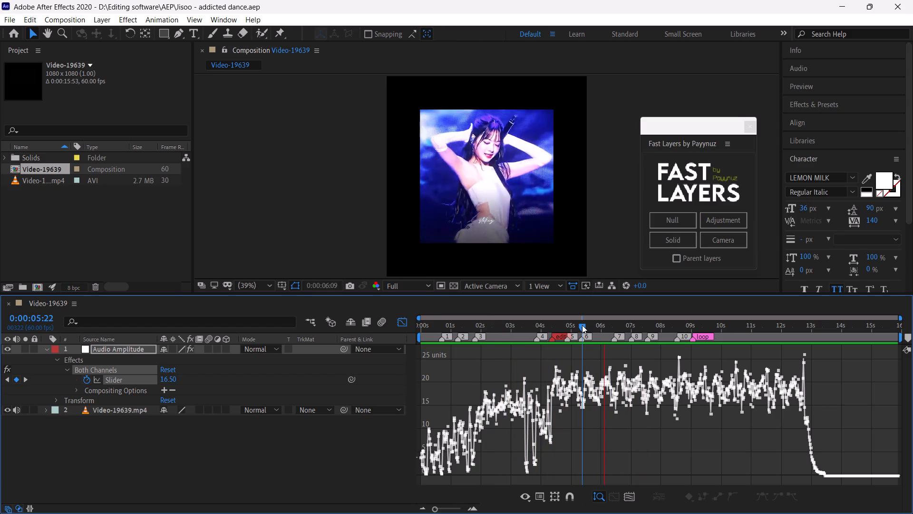
click(582, 325)
key(space)
click(582, 325)
key(space)
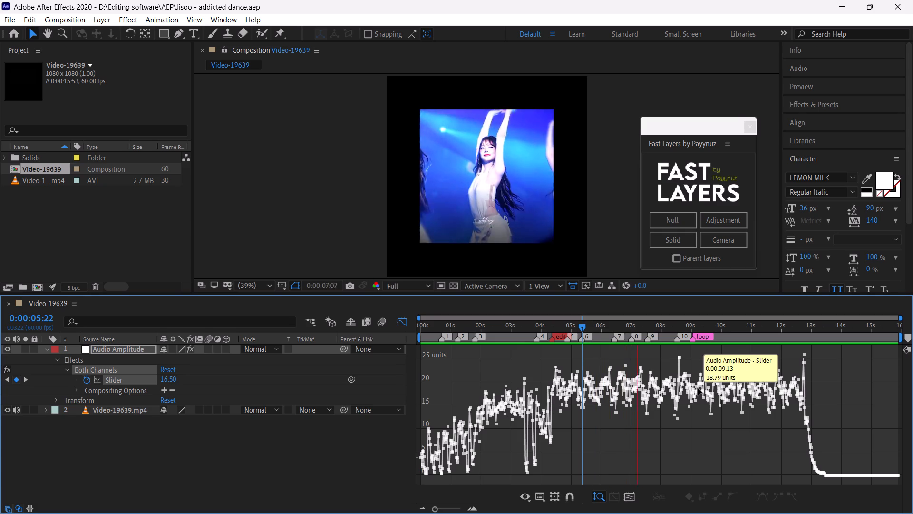
click(647, 326)
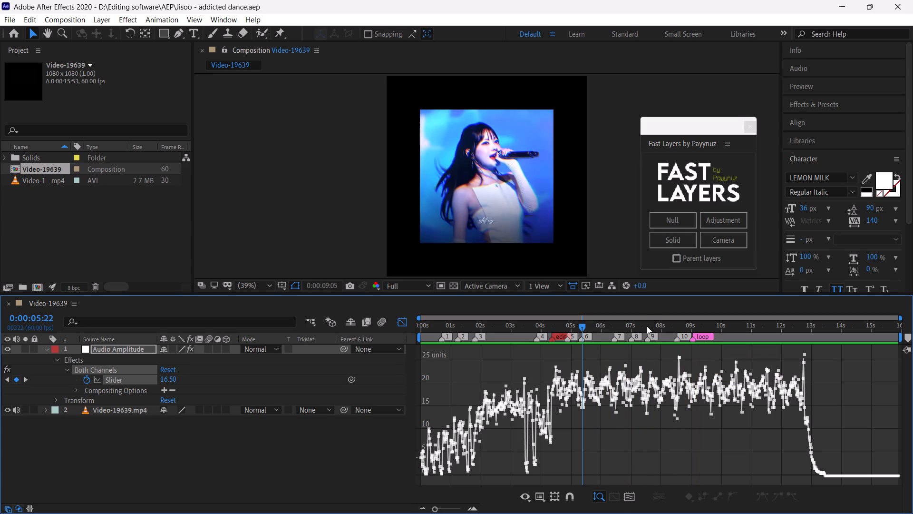
key(space)
click(647, 326)
key(space)
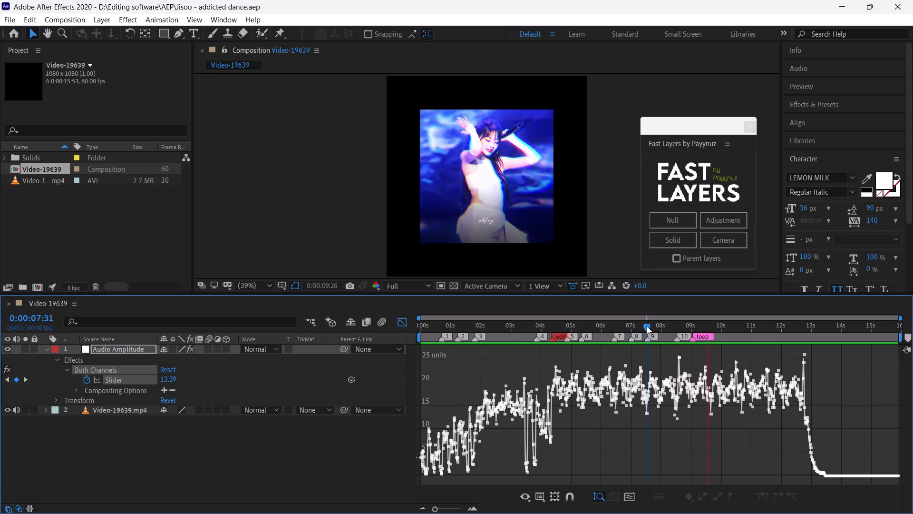
click(647, 326)
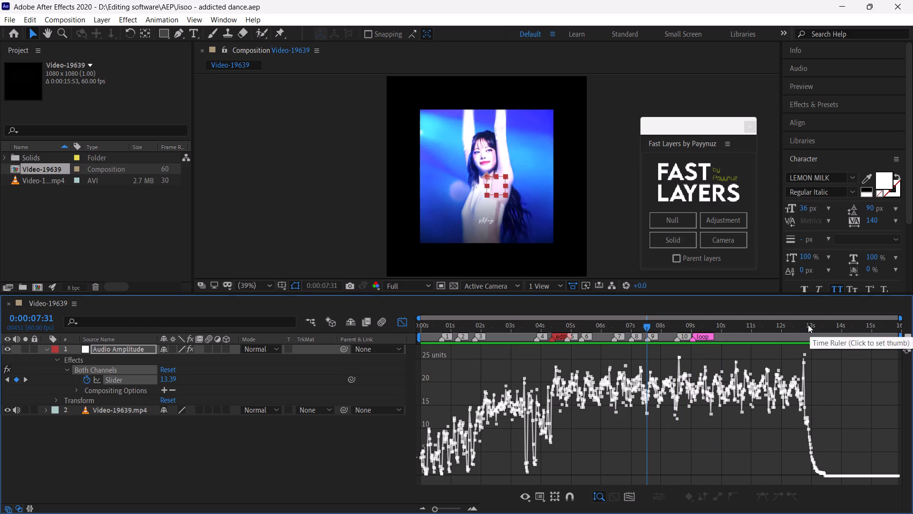
Play back the ending from 0:00:12:53 and 0:00:12:42 to examine where the outro logo animation begins.
click(808, 325)
key(space)
click(802, 323)
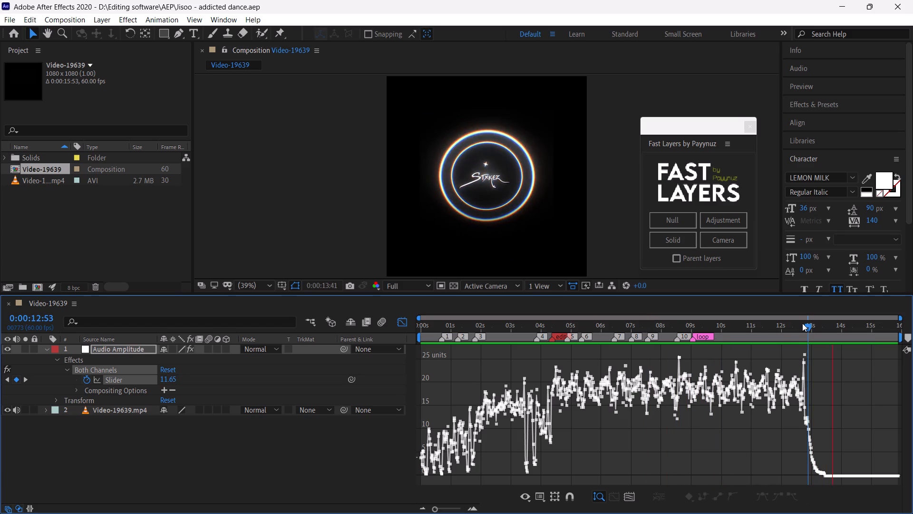
key(space)
click(802, 323)
key(space)
click(802, 323)
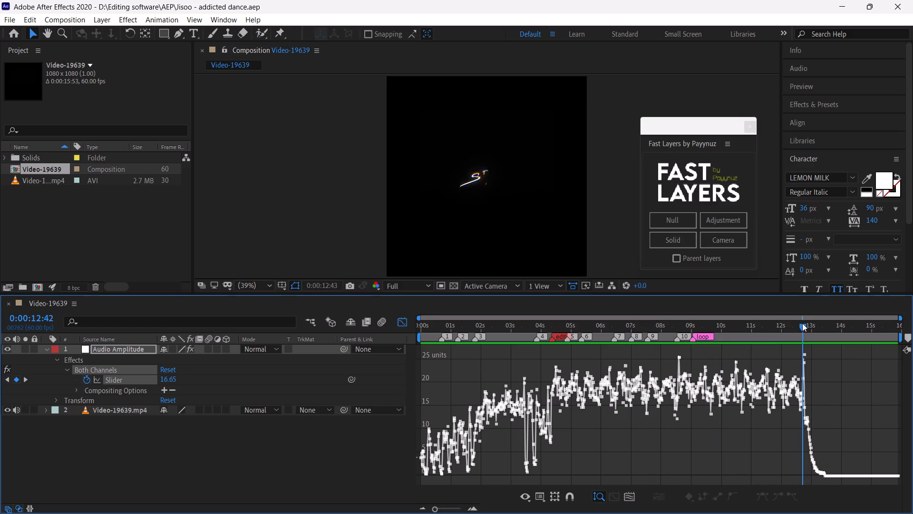
Find the first frame of the outro logo animation and add a composition marker there, at 0:00:12:44.
drag(444, 507, 455, 509)
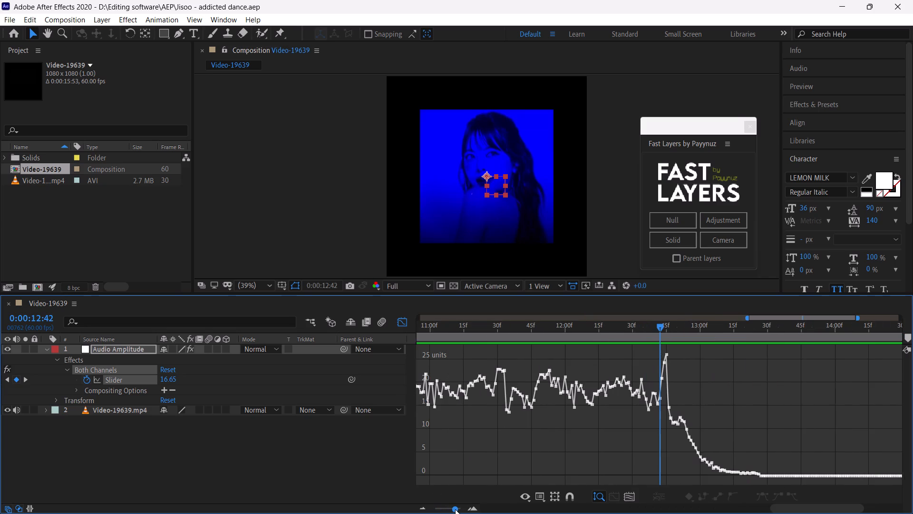
drag(455, 509, 458, 510)
drag(657, 326, 662, 327)
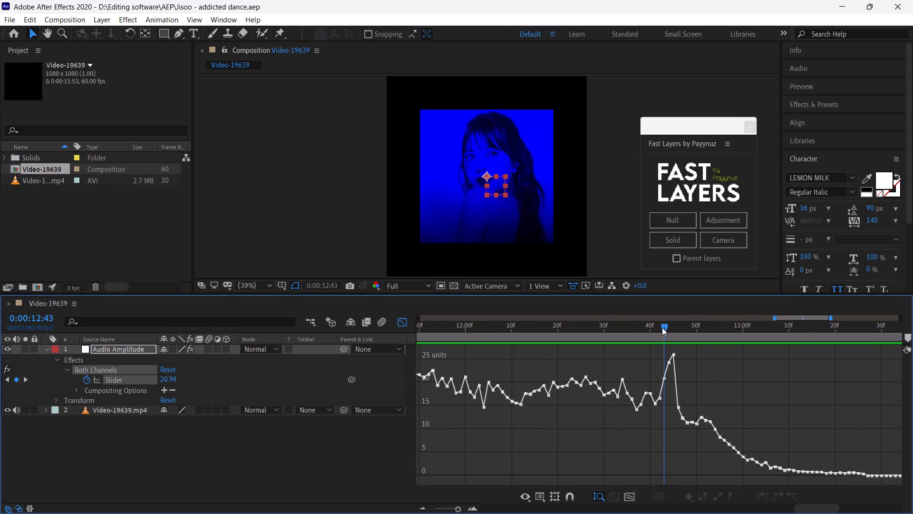
drag(662, 327, 663, 327)
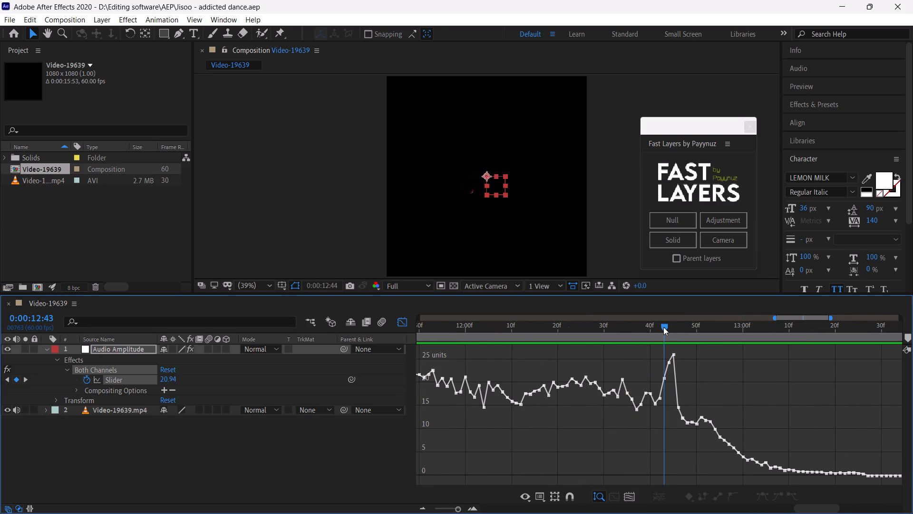
drag(663, 327, 666, 328)
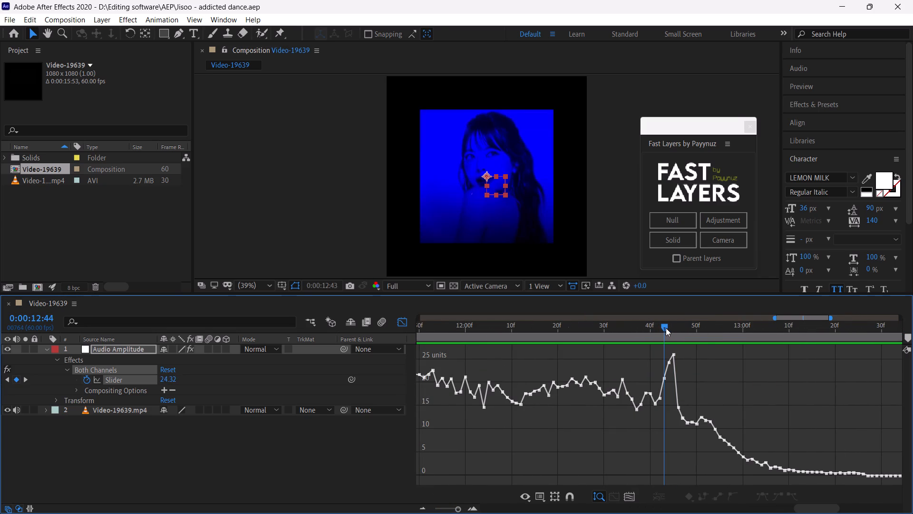
drag(666, 328, 659, 326)
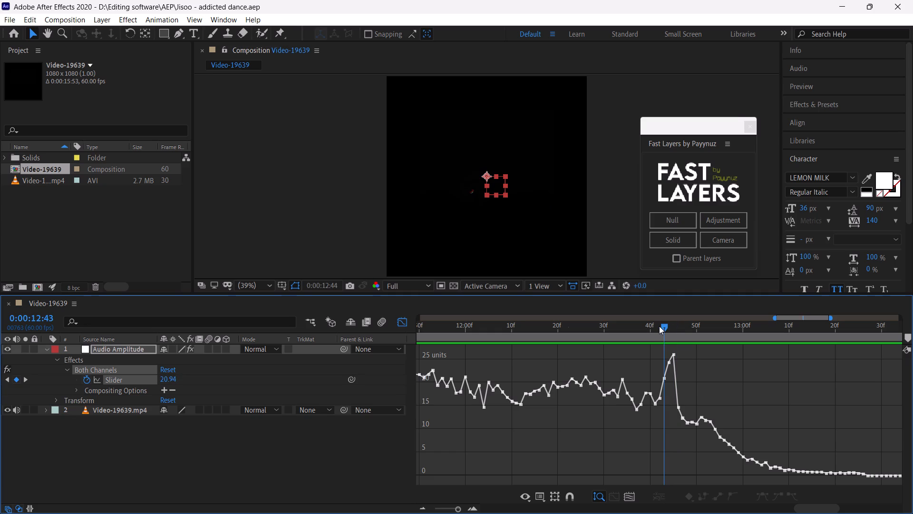
drag(659, 326, 664, 328)
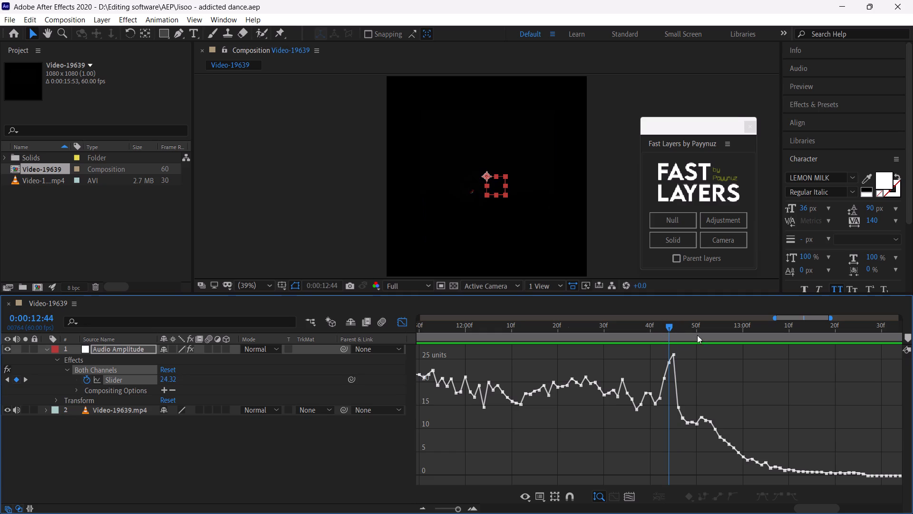
click(908, 336)
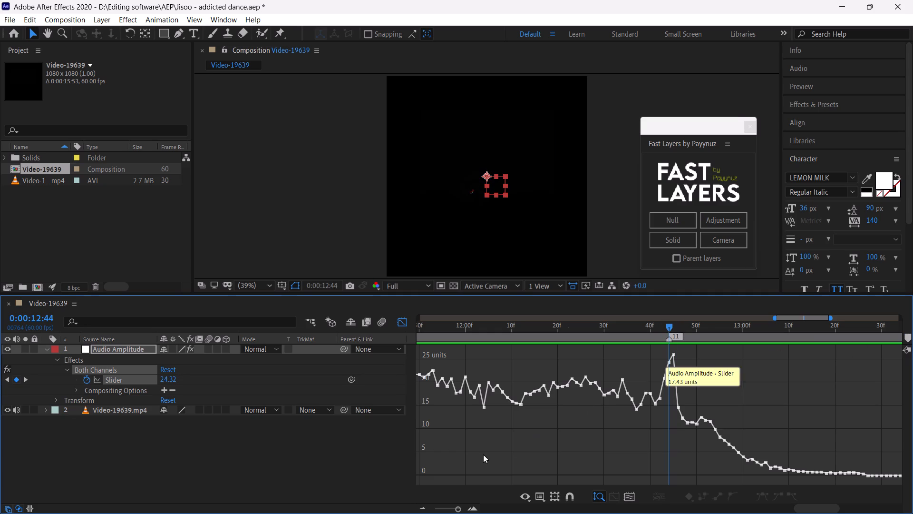
Set the new 0:00:12:44 marker's comment to "end" and its label colour to Red.
right_click(670, 336)
click(693, 344)
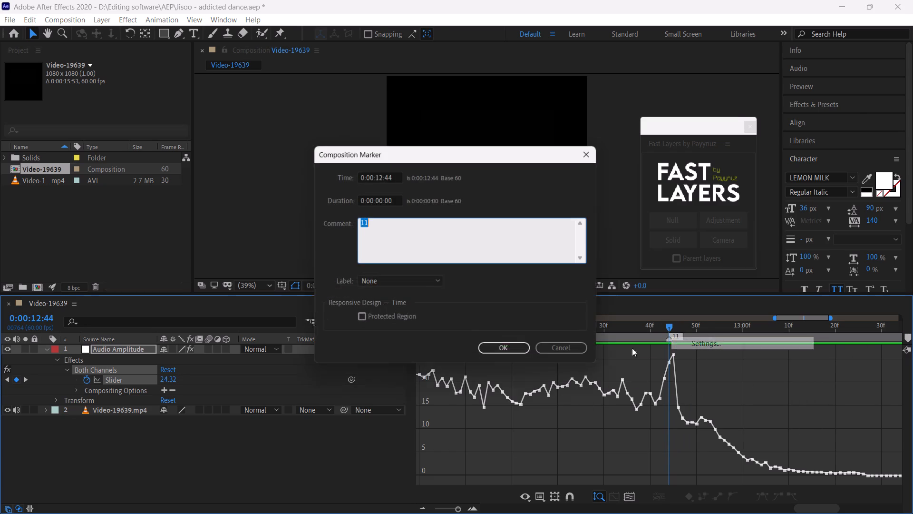
key(e)
text(nd)
key(Return)
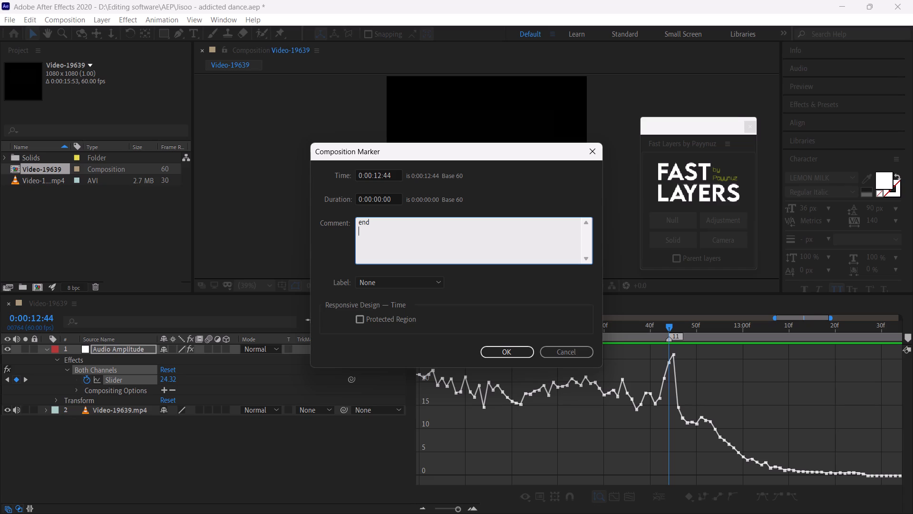
click(399, 282)
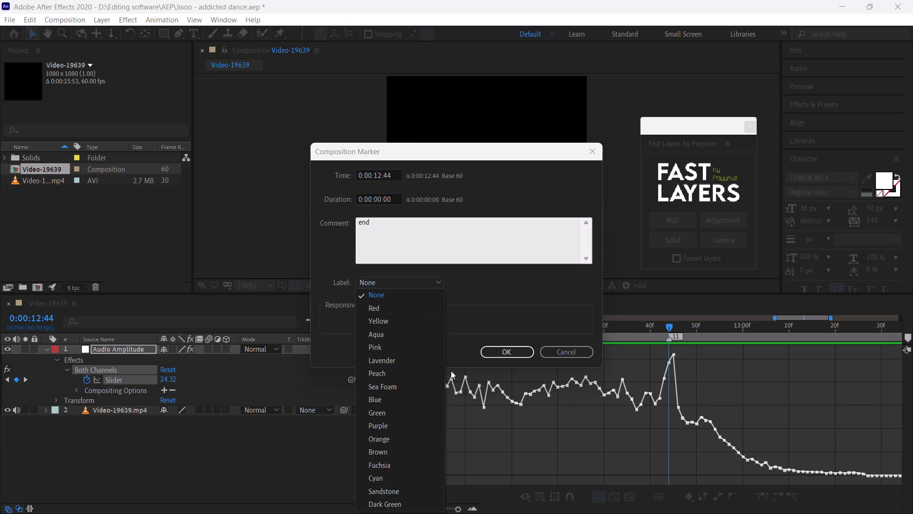
click(387, 309)
click(511, 350)
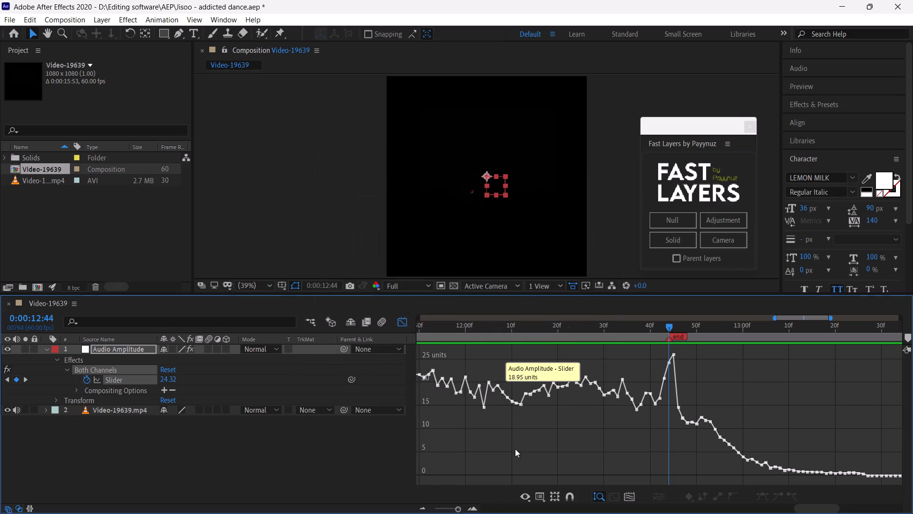
Switch the timeline from the graph display back to layer bars and collapse the Audio Amplitude layer's properties.
drag(447, 509, 421, 504)
click(651, 415)
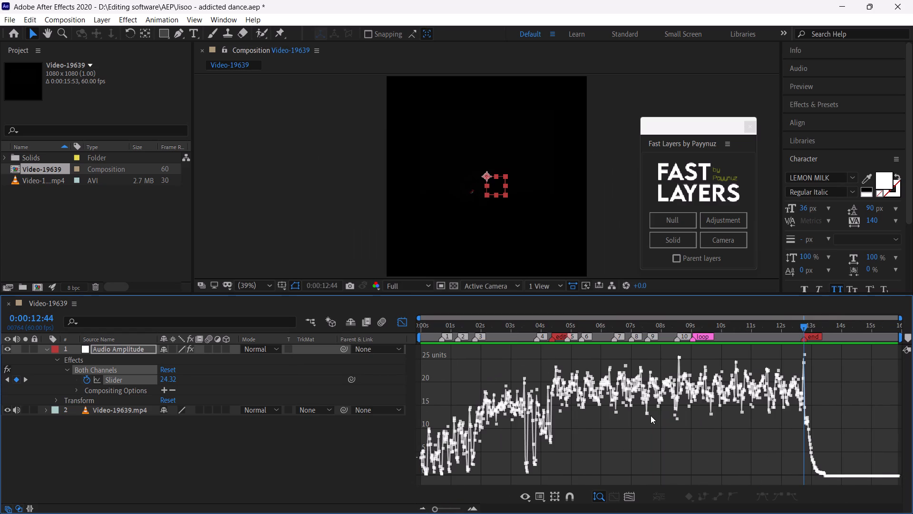
click(406, 323)
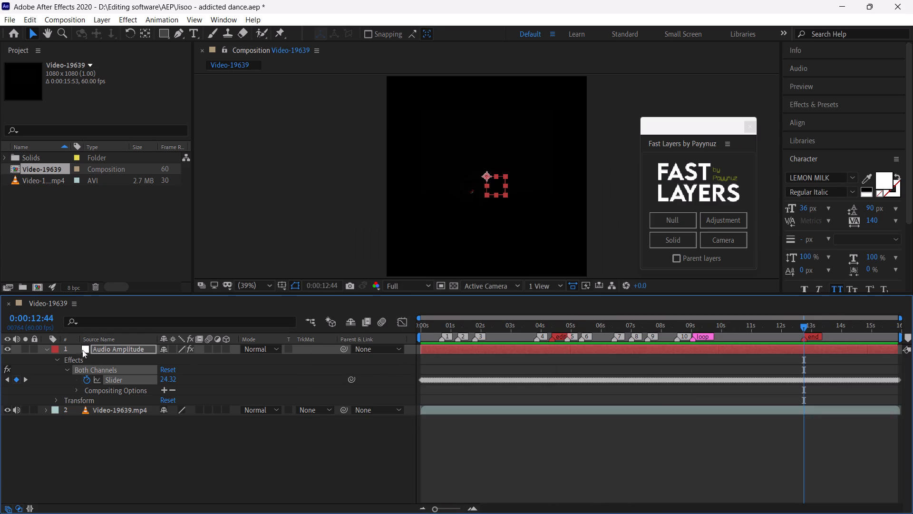
click(46, 351)
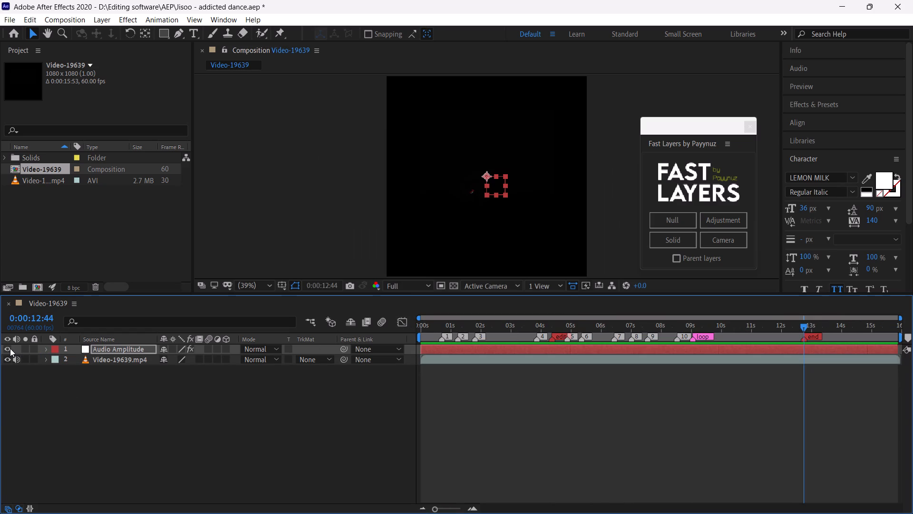
click(141, 400)
click(271, 400)
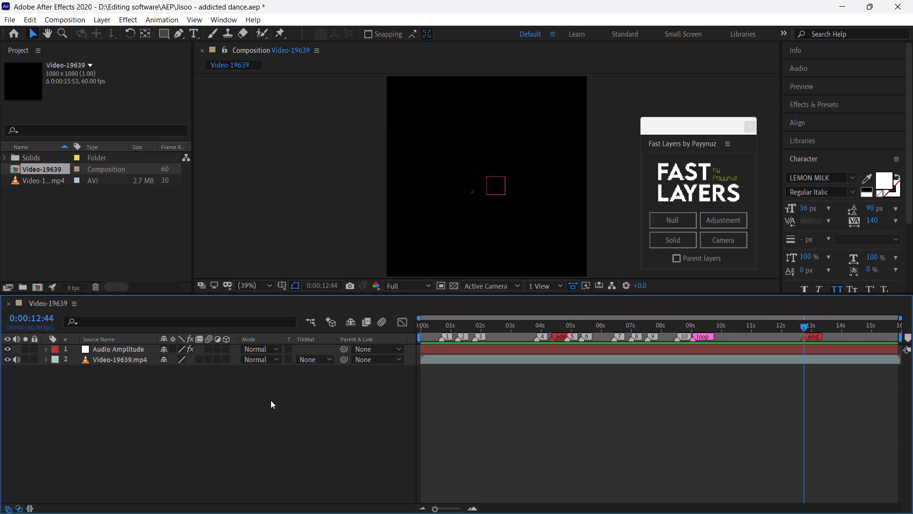
Save the project.
key(ctrl+s)
Pre-compose the Audio Amplitude and Video-19639.mp4 layers together as Pre-comp 1, moving all attributes into the new composition.
drag(408, 367, 414, 349)
right_click(465, 360)
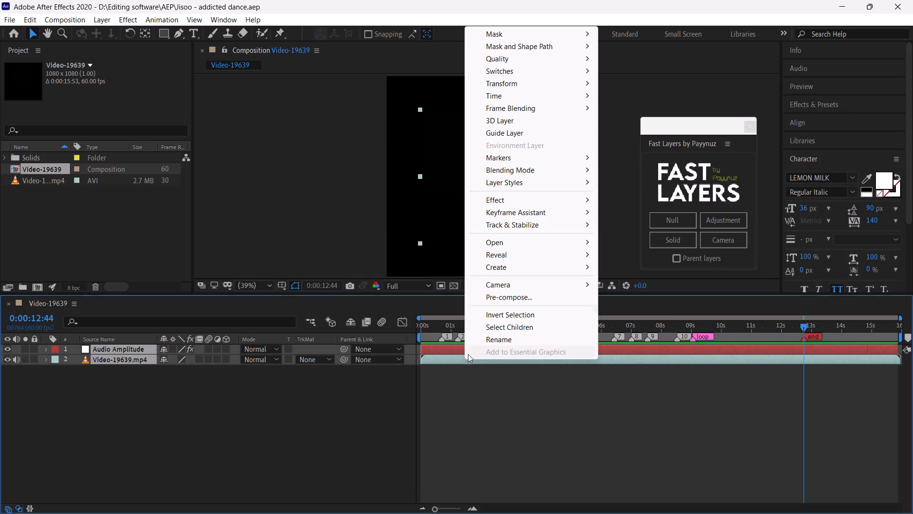
click(505, 298)
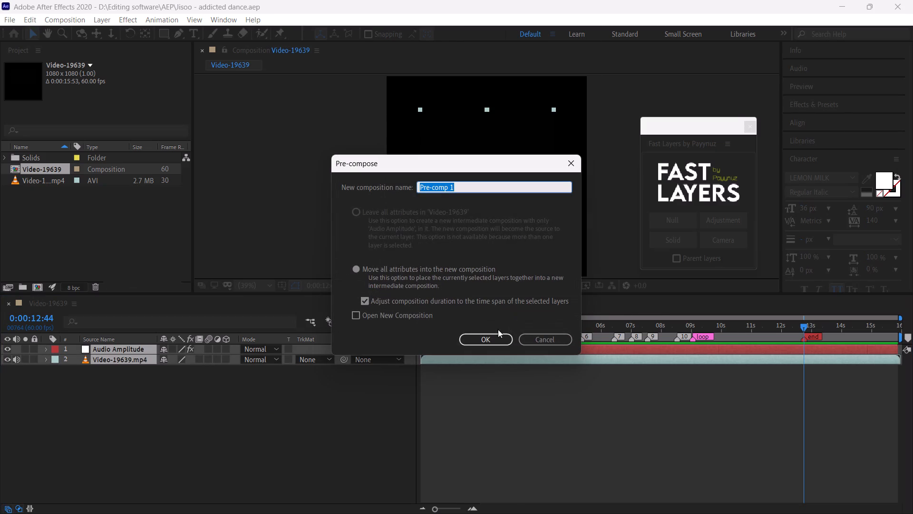
click(491, 343)
click(504, 386)
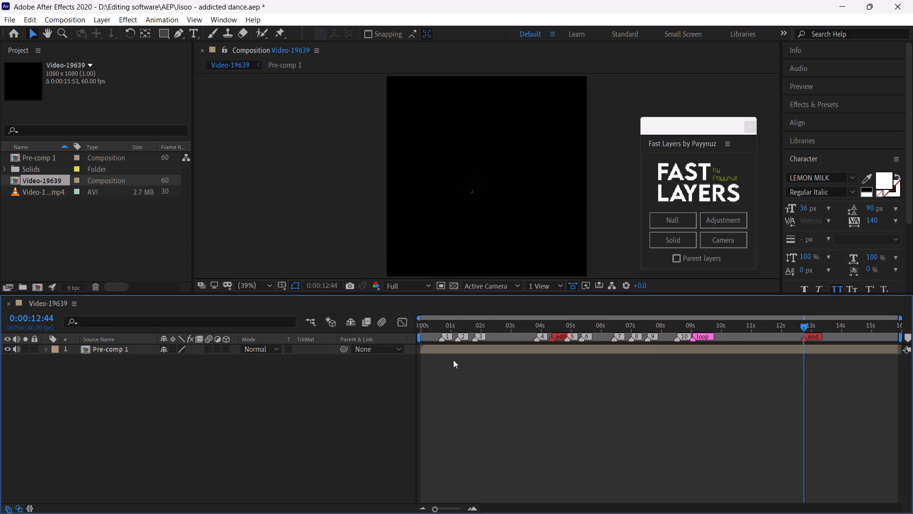
Hide the video of the Pre-comp 1 layer, leaving its audio on.
click(7, 349)
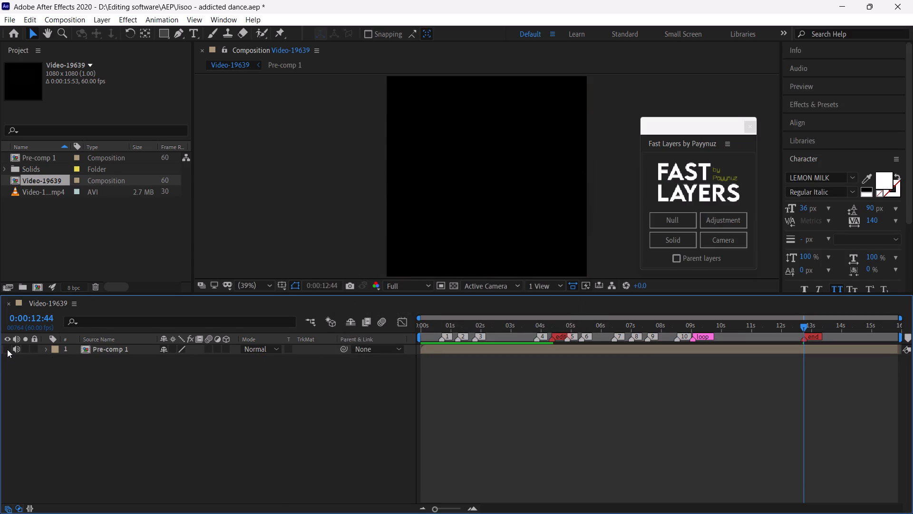
Add layer markers to Pre-comp 1 aligned with composition markers 1, 2 and 3, starting at 0:00:00:42.
drag(437, 325, 440, 338)
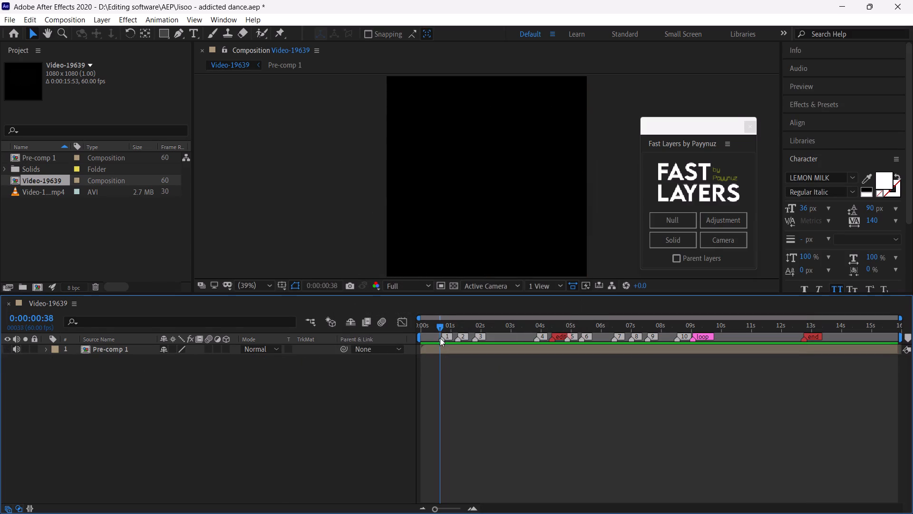
drag(440, 338, 441, 344)
drag(447, 507, 459, 509)
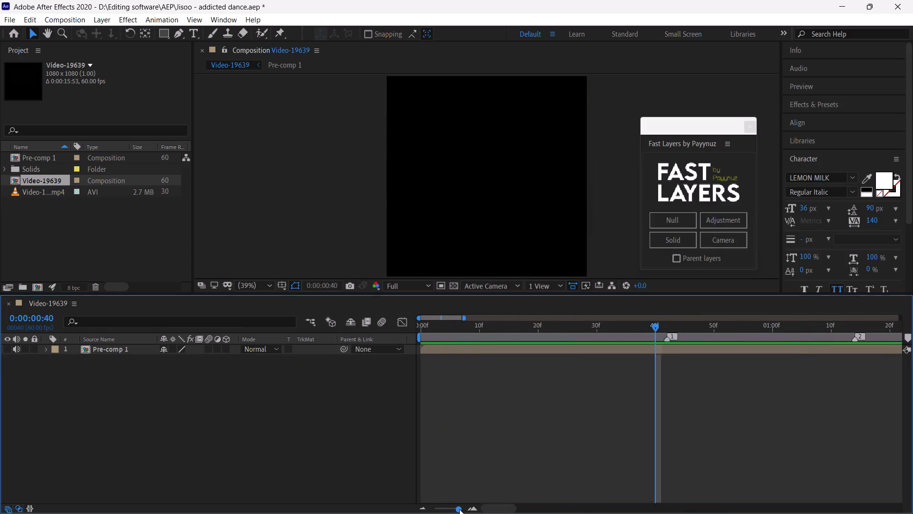
drag(459, 509, 457, 510)
drag(550, 323, 554, 326)
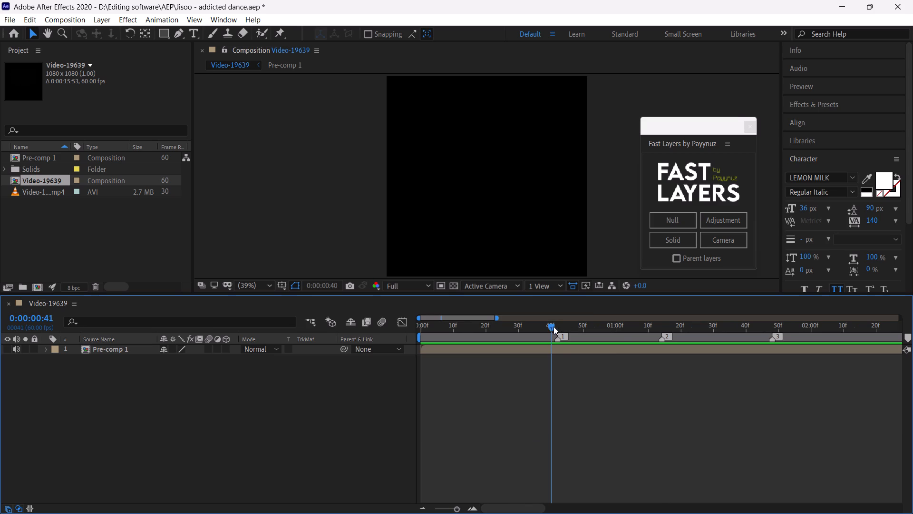
drag(554, 326, 557, 331)
click(619, 351)
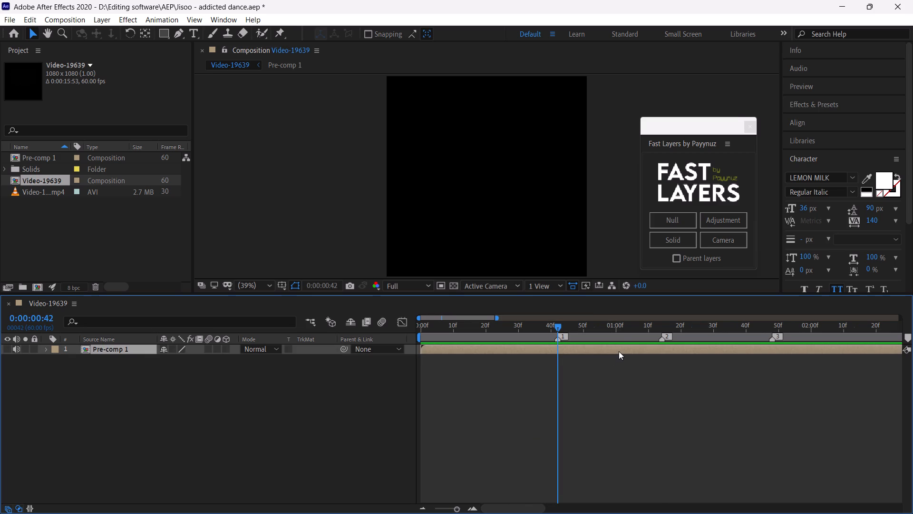
key(asterisk)
drag(654, 331, 660, 339)
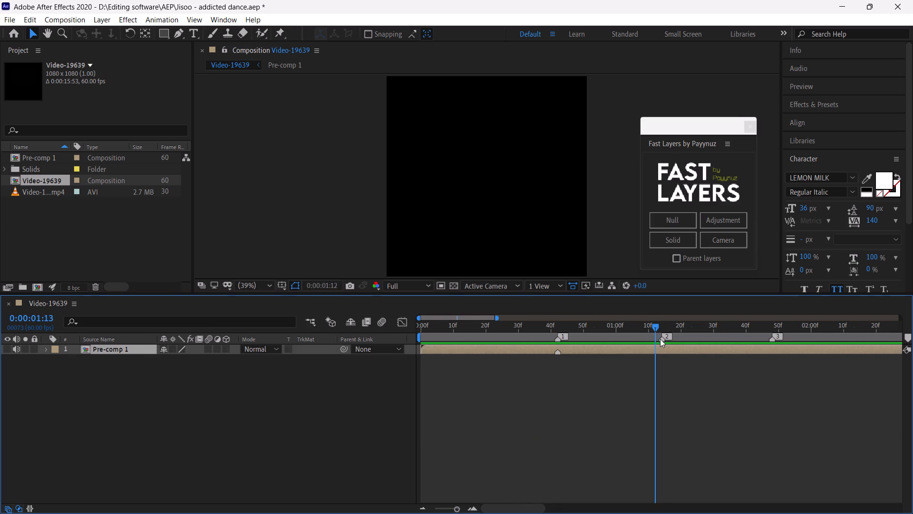
drag(660, 339, 661, 340)
key(asterisk)
drag(743, 328, 772, 348)
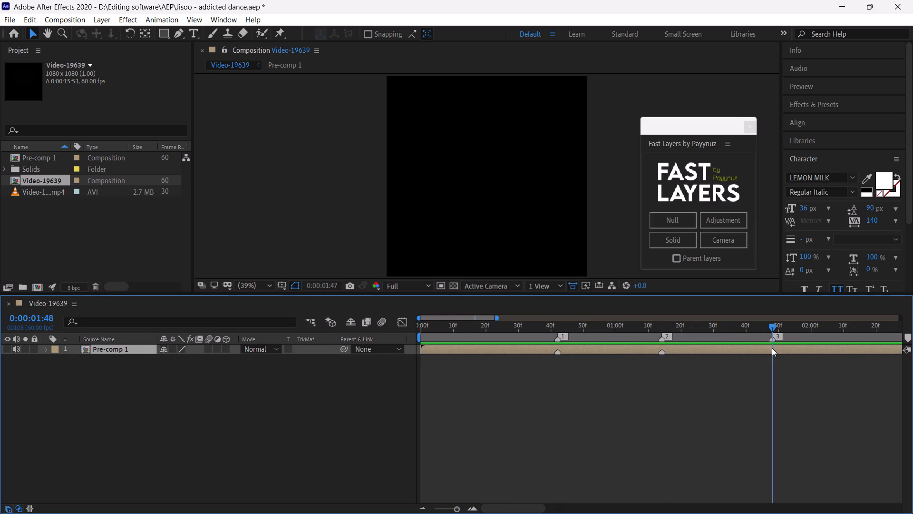
drag(772, 348, 773, 348)
key(asterisk)
Add layer markers to Pre-comp 1 aligned with composition markers 4, "edit", 5 and 6.
drag(864, 330, 833, 349)
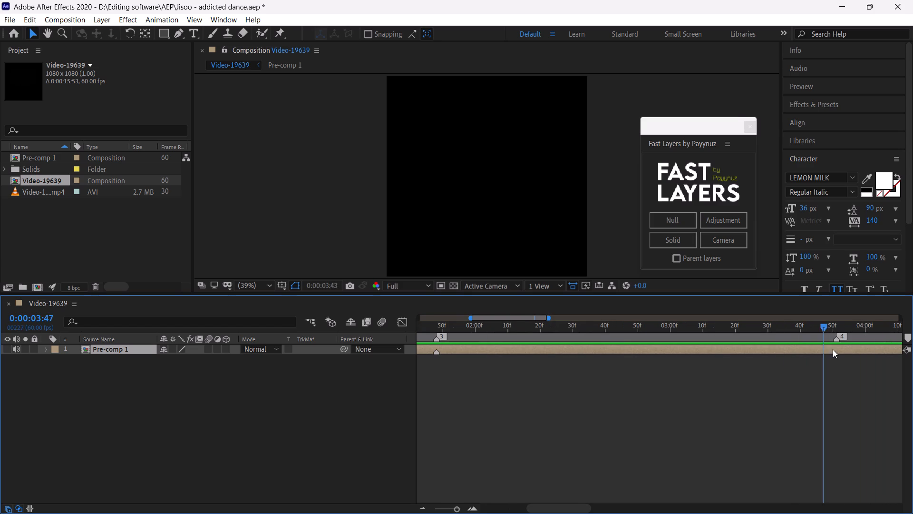
drag(833, 349, 837, 350)
key(asterisk)
drag(878, 325, 798, 337)
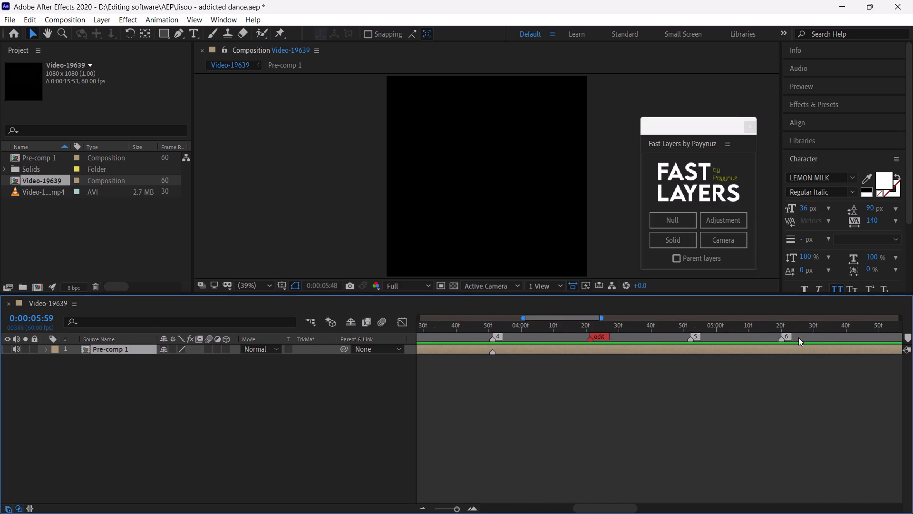
drag(798, 337, 590, 343)
key(asterisk)
drag(652, 331, 663, 337)
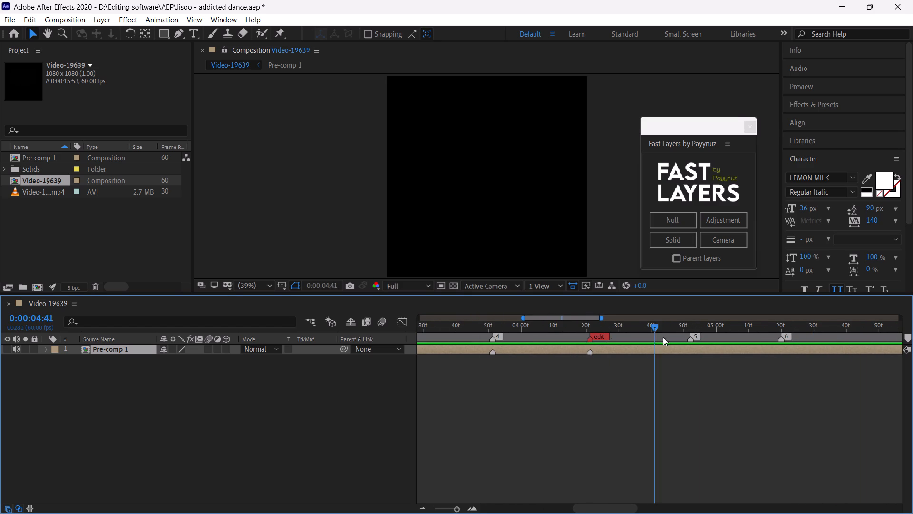
drag(663, 337, 690, 350)
key(asterisk)
drag(748, 329, 777, 348)
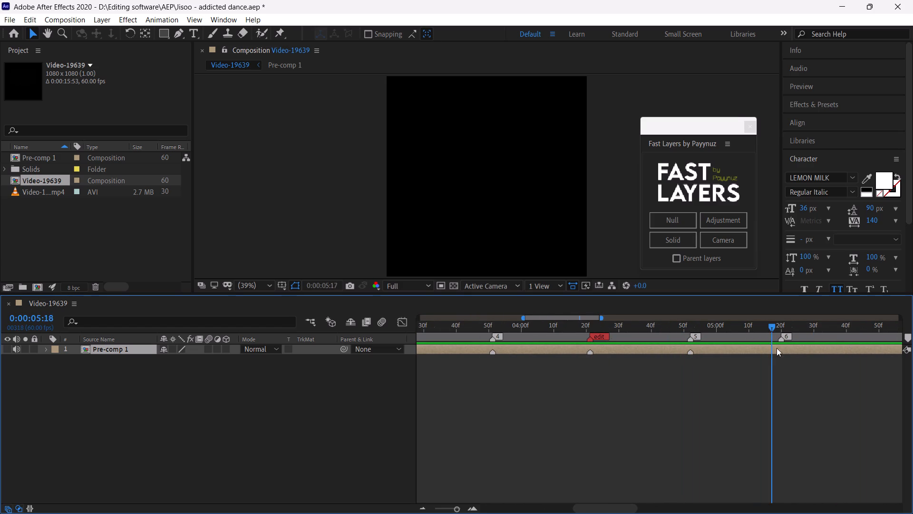
drag(777, 348, 782, 351)
key(asterisk)
Add layer markers to Pre-comp 1 aligned with composition markers 7, 8, 9 and 10.
drag(842, 327, 751, 348)
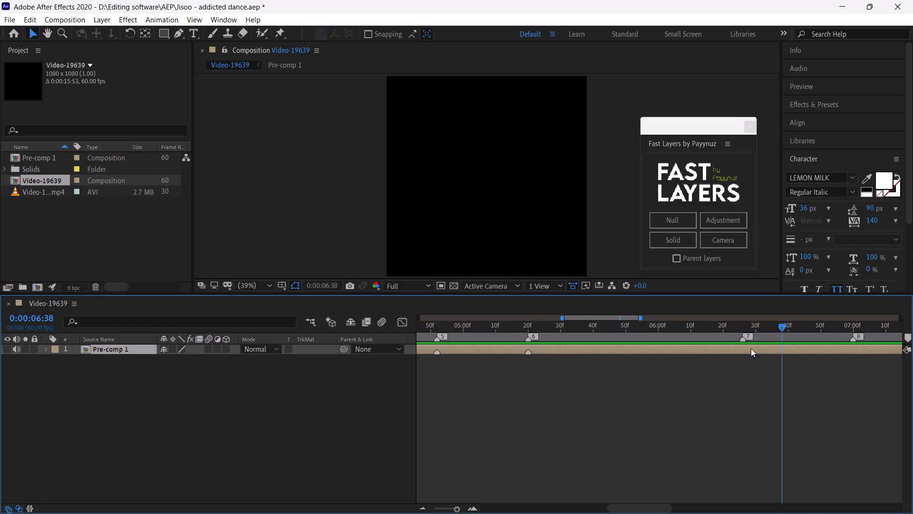
drag(751, 348, 743, 354)
key(asterisk)
drag(823, 332, 825, 333)
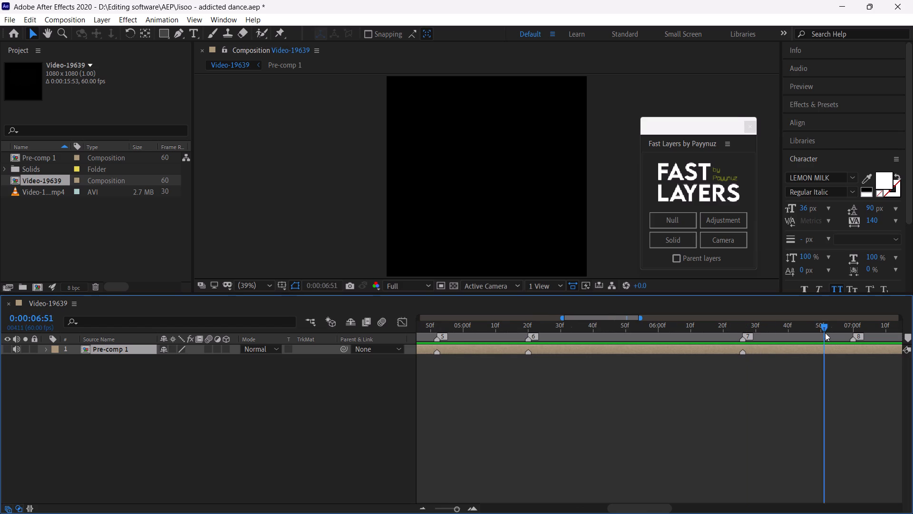
drag(825, 333, 853, 351)
key(asterisk)
drag(894, 328, 912, 338)
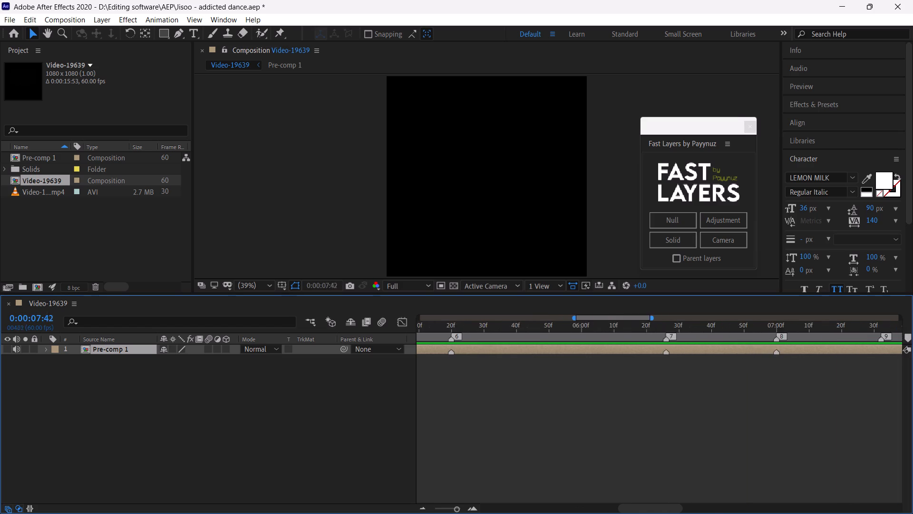
drag(912, 338, 617, 322)
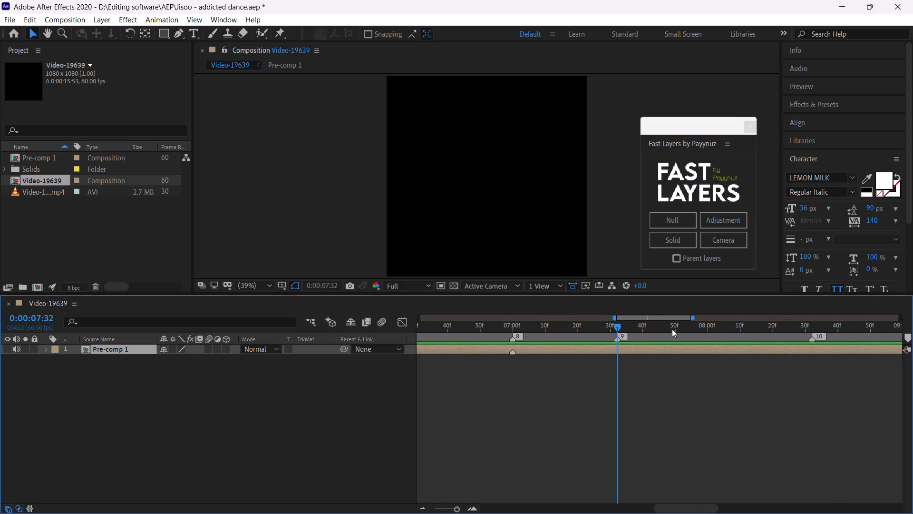
key(asterisk)
drag(788, 328, 811, 345)
key(asterisk)
Add layer markers to Pre-comp 1 aligned with the "loop" and "end" composition markers.
drag(856, 330, 912, 340)
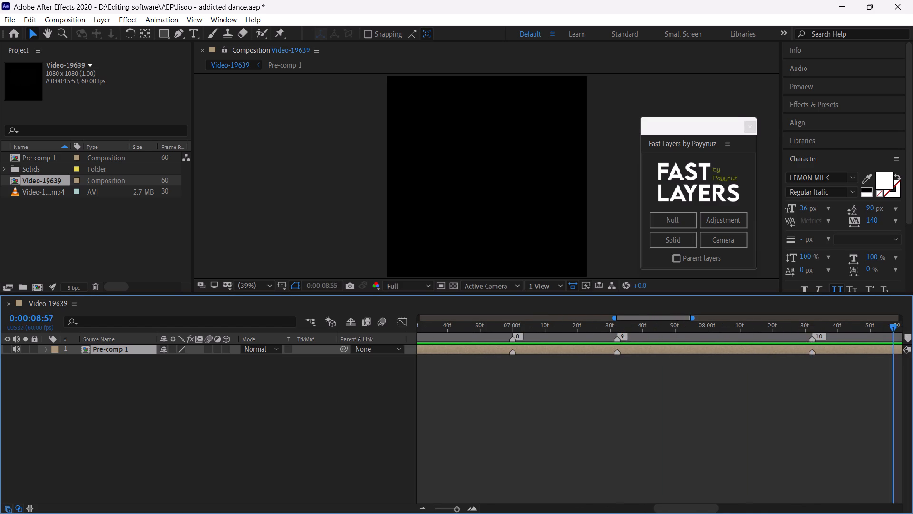
drag(912, 340, 583, 347)
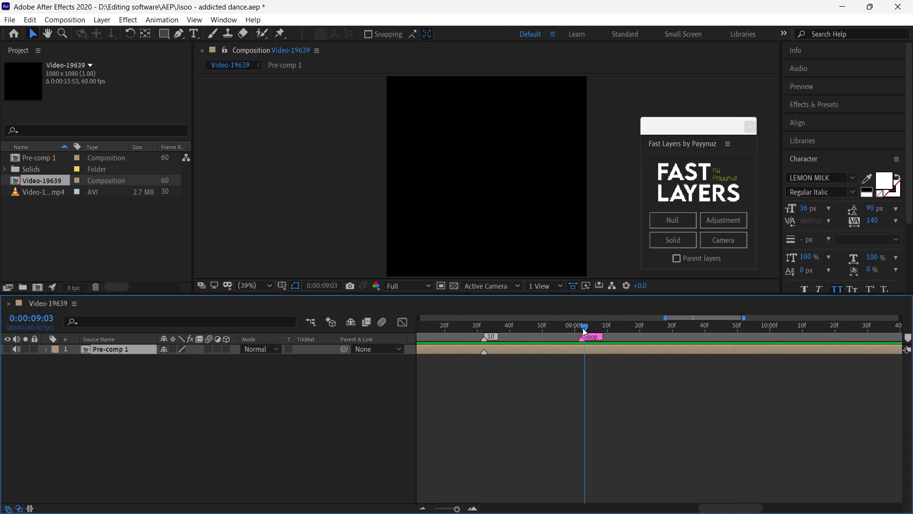
click(583, 327)
key(asterisk)
drag(693, 323, 902, 353)
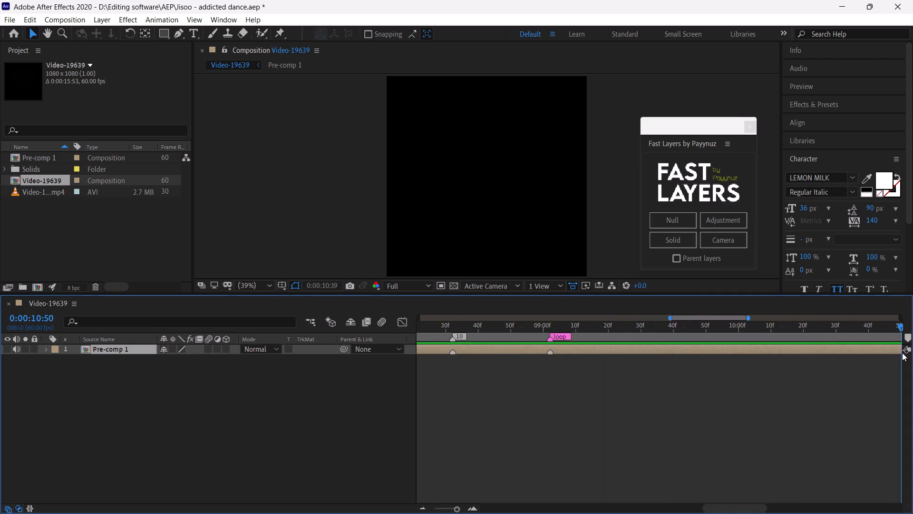
drag(902, 353, 572, 351)
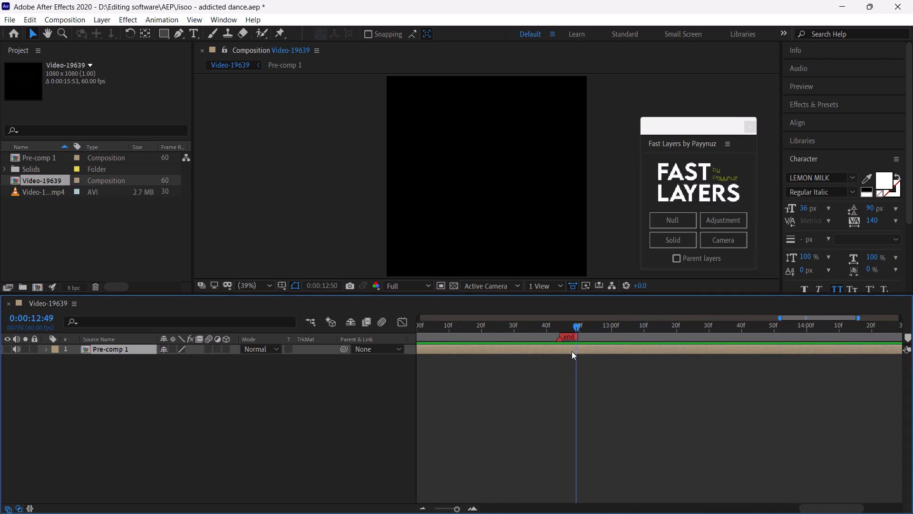
drag(572, 351, 561, 346)
key(asterisk)
Save the project with the completed layer markers on Pre-comp 1.
drag(612, 329, 912, 352)
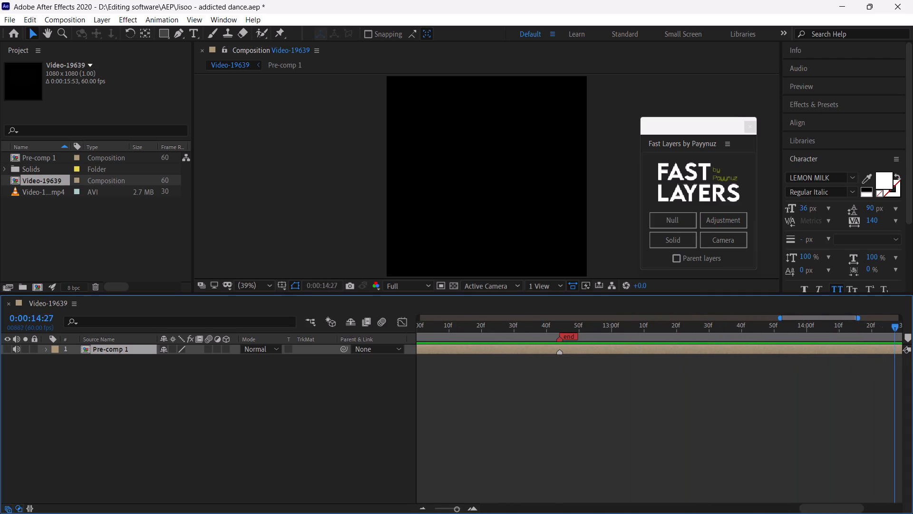
drag(912, 352, 903, 354)
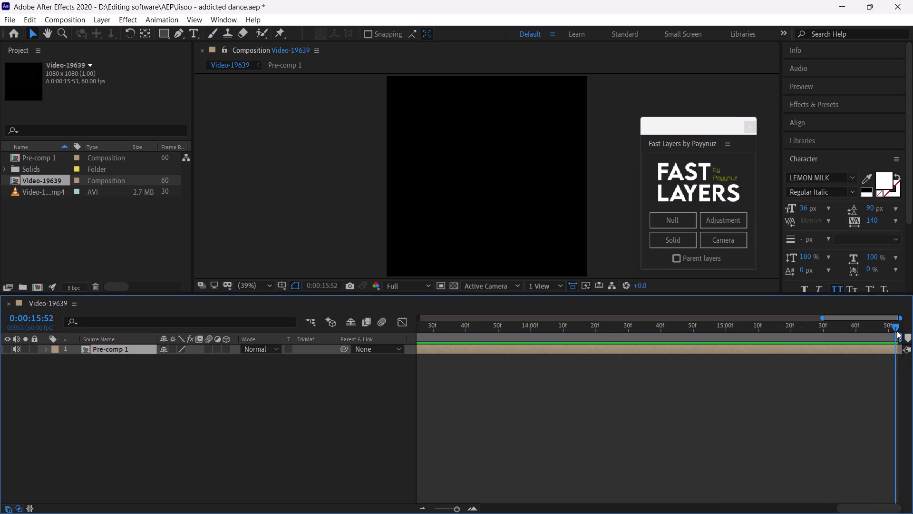
drag(895, 329, 912, 332)
drag(456, 509, 437, 505)
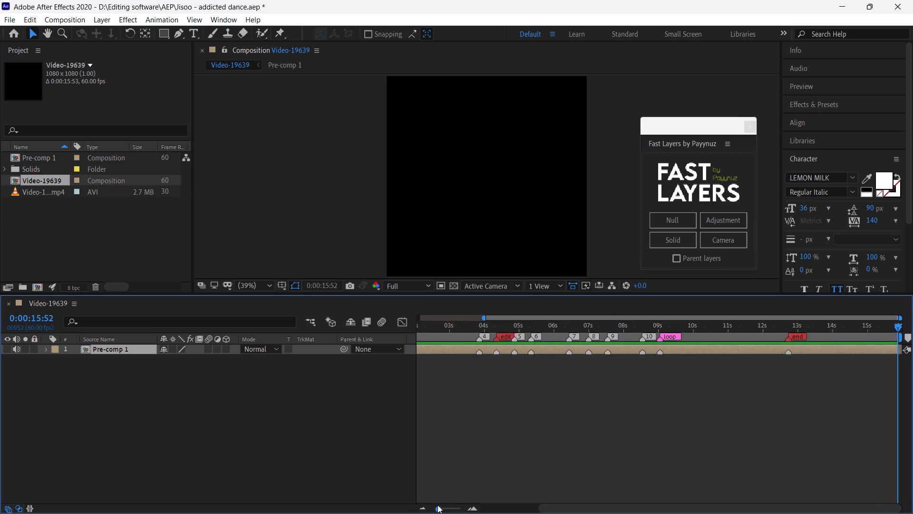
drag(437, 505, 424, 505)
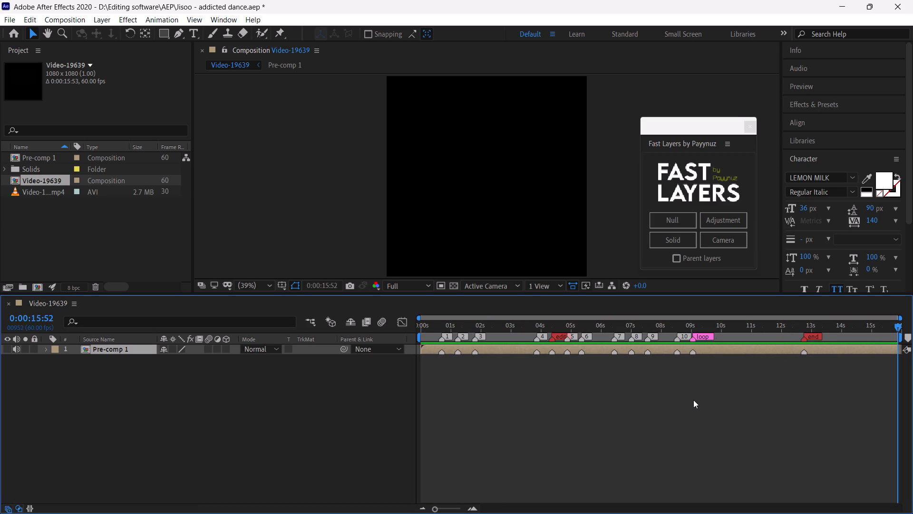
key(ctrl+s)
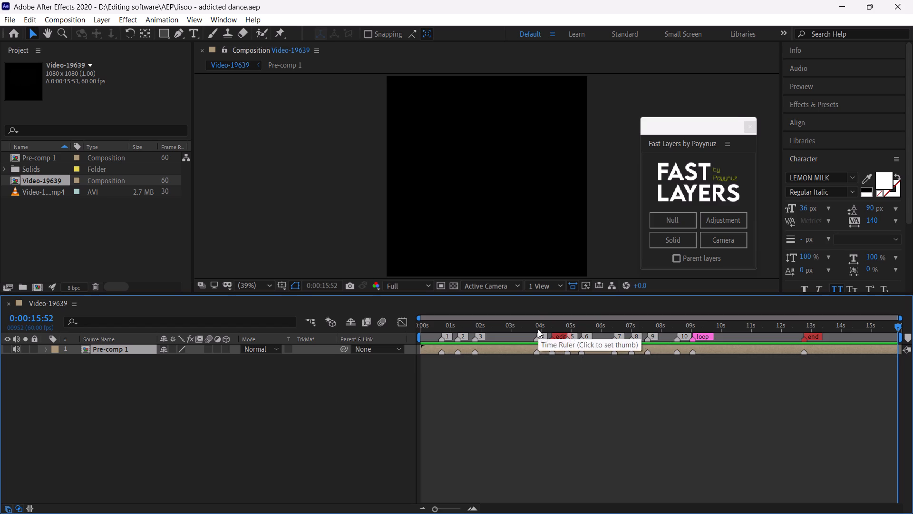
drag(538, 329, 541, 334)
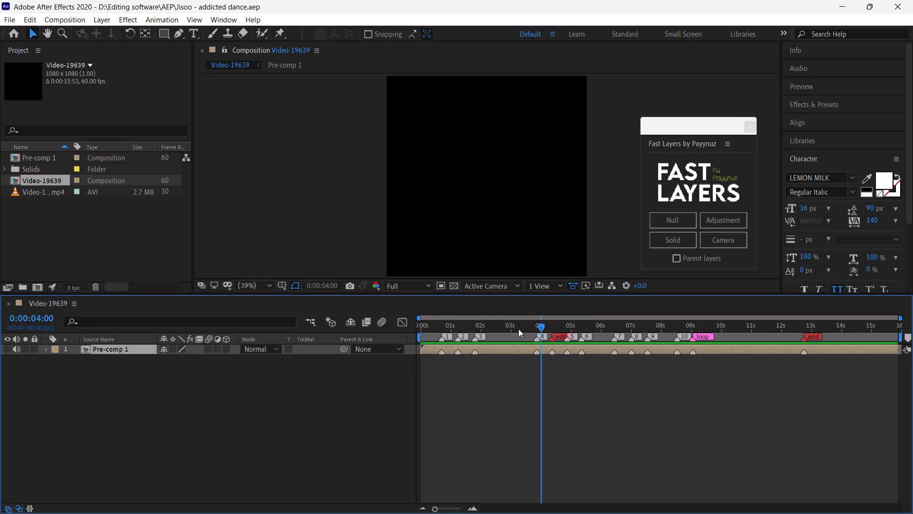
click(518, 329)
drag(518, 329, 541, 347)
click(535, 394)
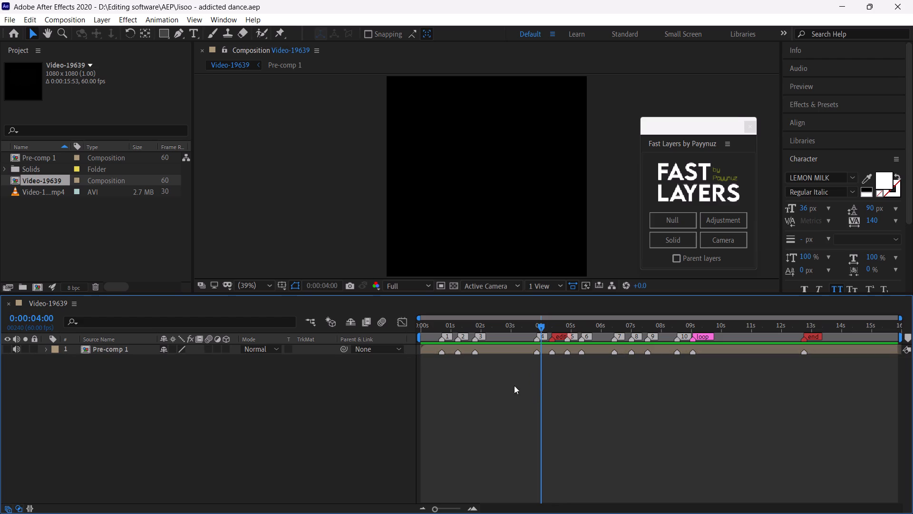
Import the "JISOO - _ADDICTED_ DANCE PERFORMANCE VIDEO(4K_HD)" file as footage from the CLIPS folder in Editing software on drive D.
right_click(25, 211)
click(69, 266)
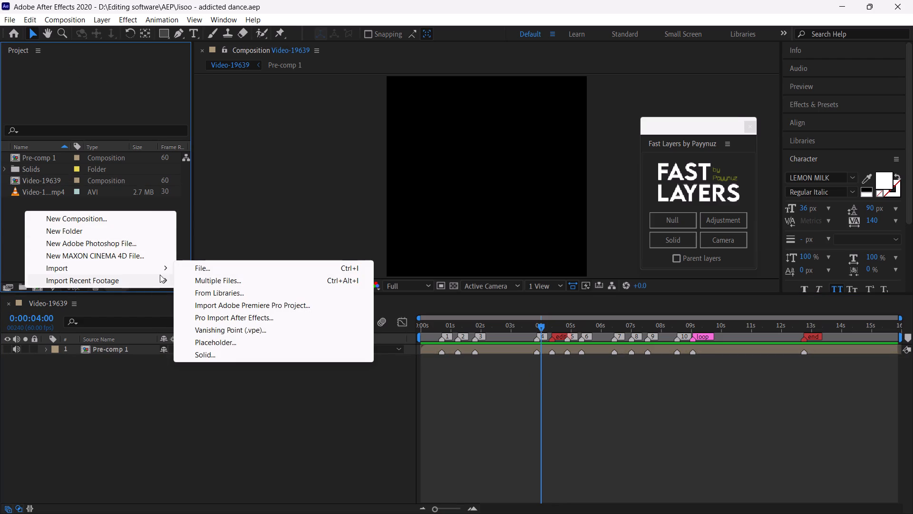
click(196, 267)
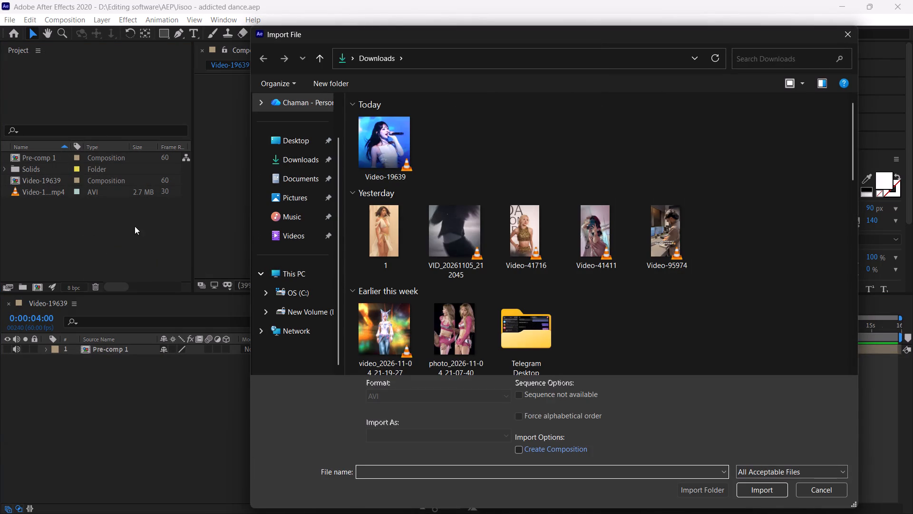
click(305, 315)
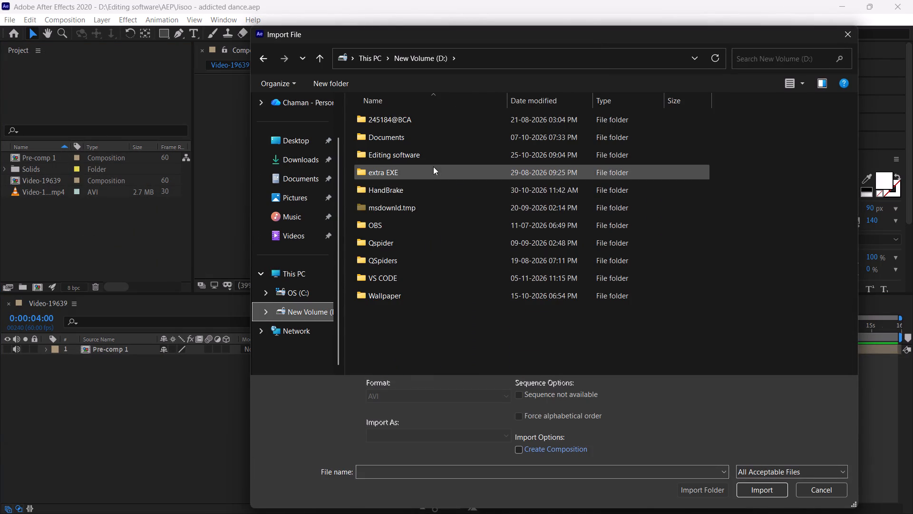
double_click(436, 158)
double_click(439, 170)
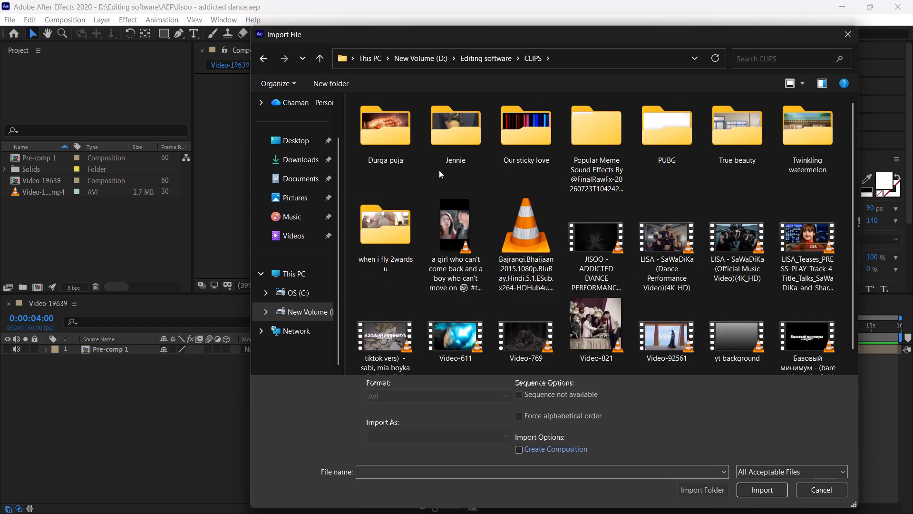
click(601, 238)
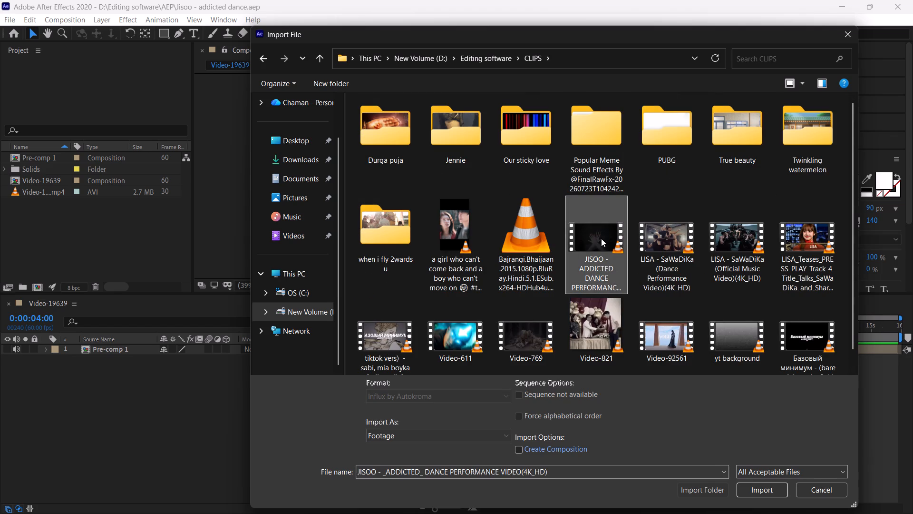
click(768, 491)
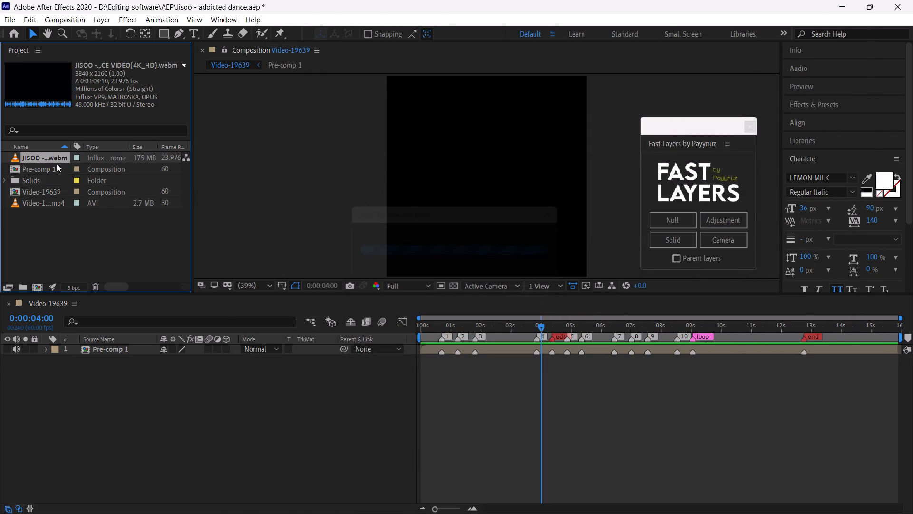
Place the JISOO footage above Pre-comp 1 in the Video-19639 composition and mute its audio.
drag(49, 157, 109, 346)
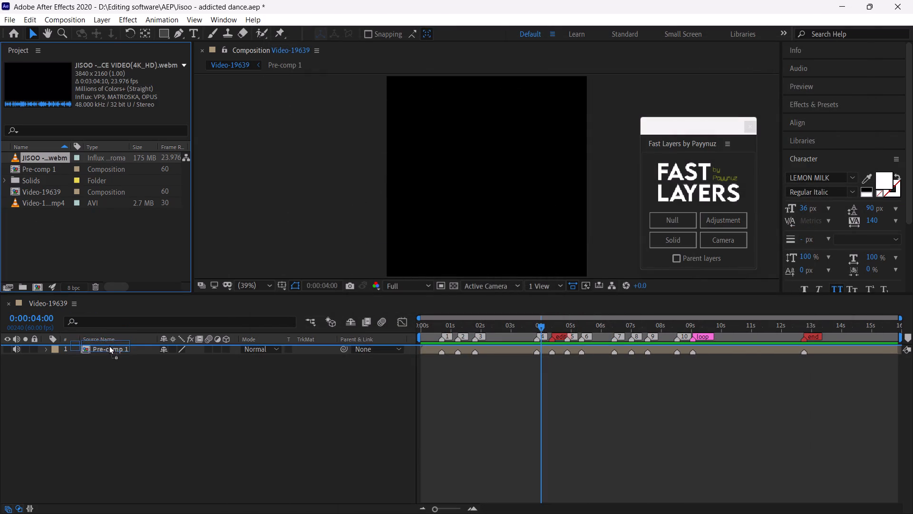
drag(109, 346, 110, 346)
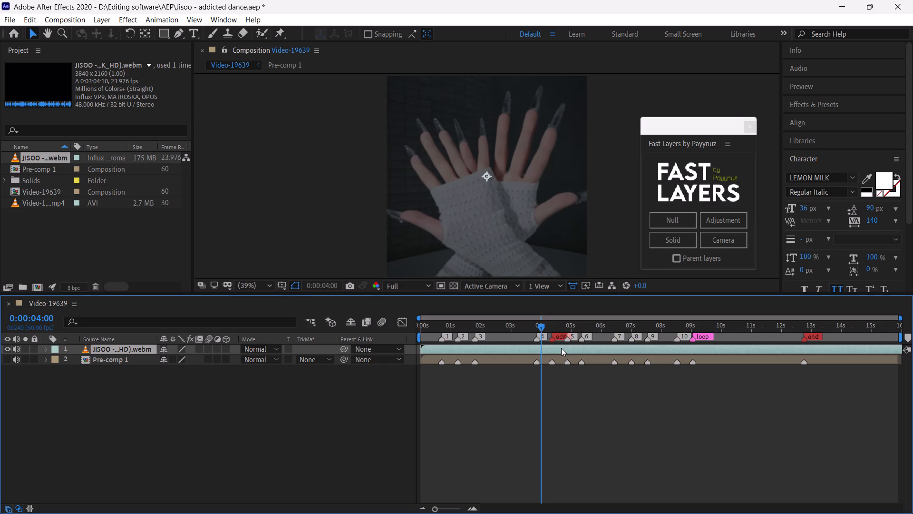
click(19, 348)
Set the scale of the JISOO footage layer to 50%.
key(s)
click(179, 359)
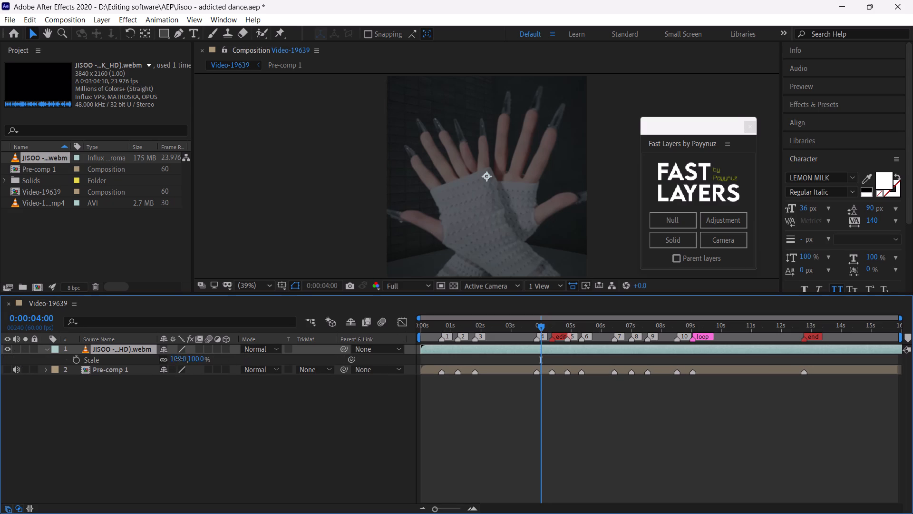
text(50)
key(Return)
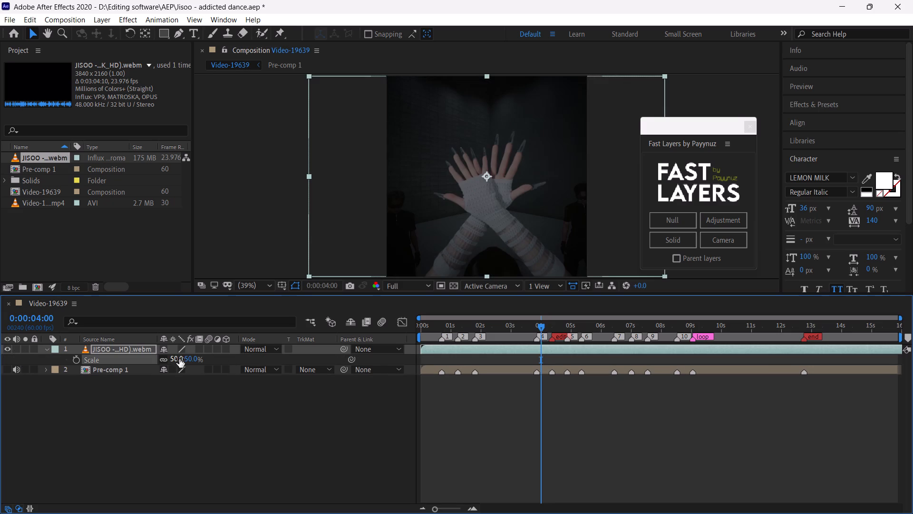
Preview the JISOO clip, and slide its layer earlier until the composition starts about 35 seconds into the footage.
drag(424, 327, 394, 328)
key(space)
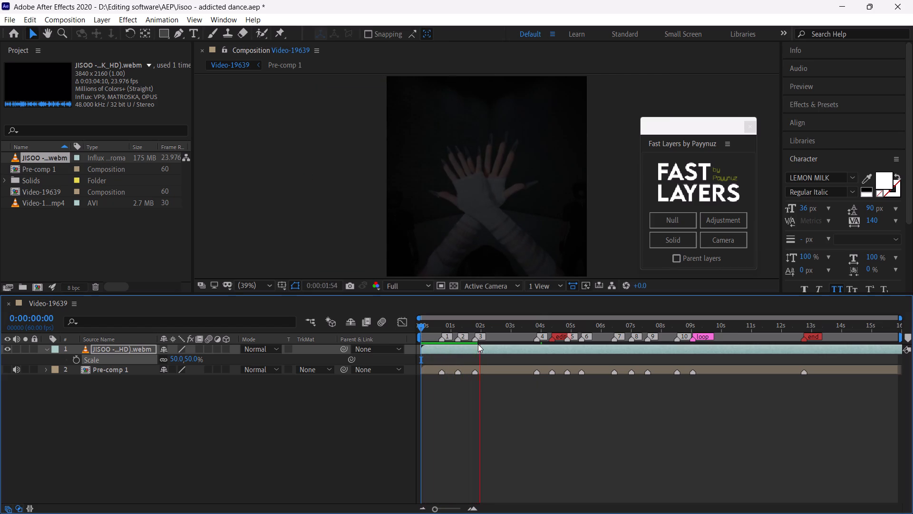
click(443, 323)
drag(734, 350, 654, 363)
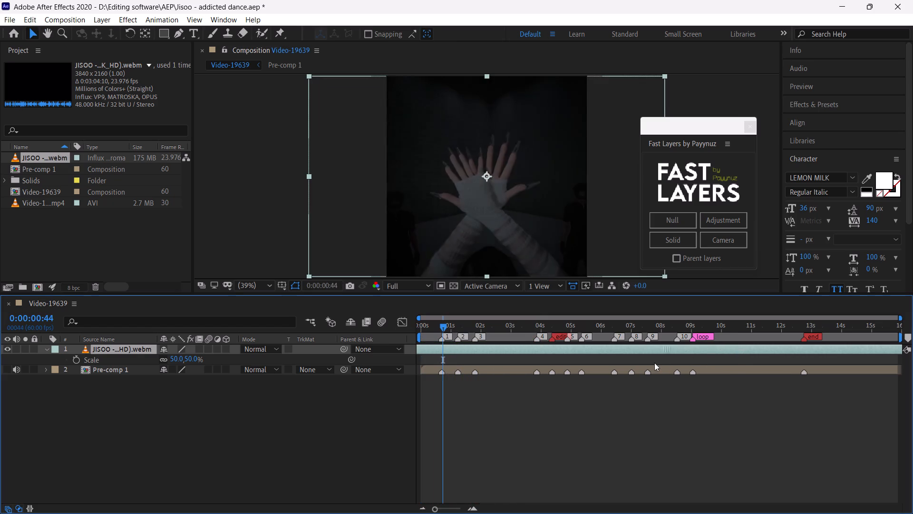
drag(654, 363, 373, 375)
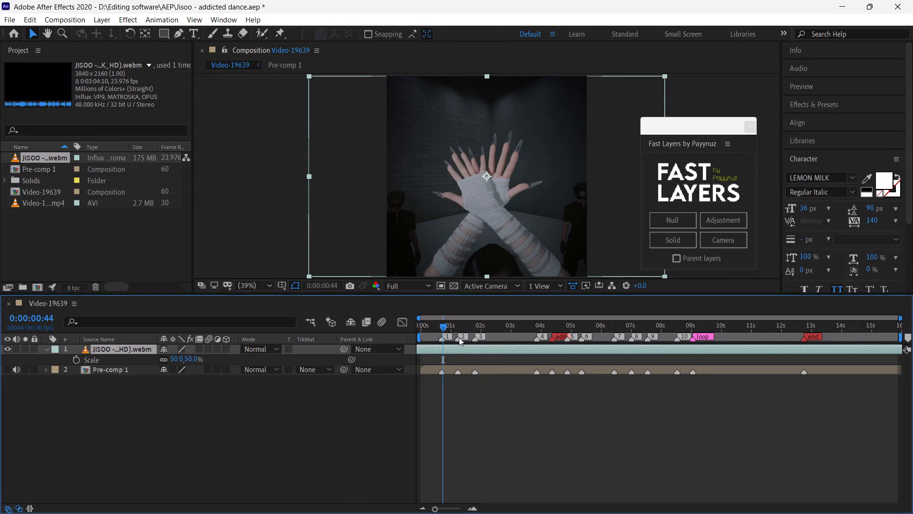
drag(433, 327, 387, 328)
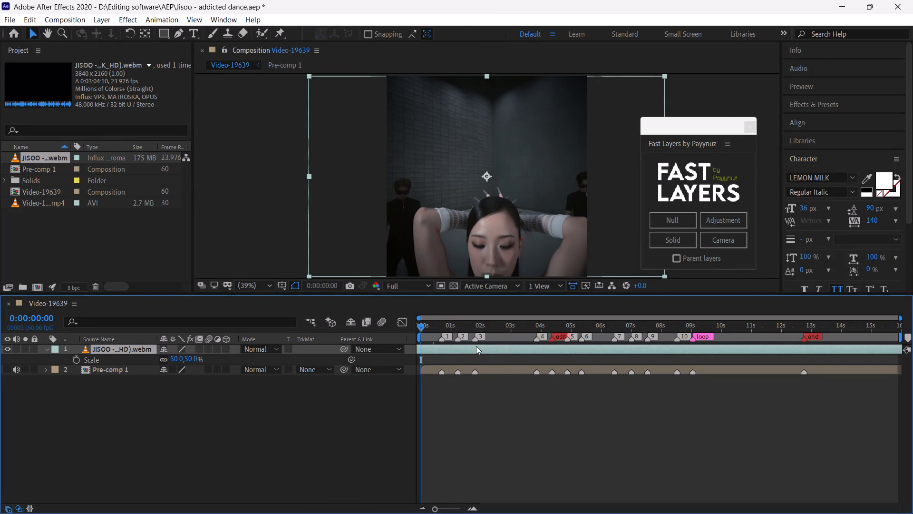
drag(460, 352, 529, 353)
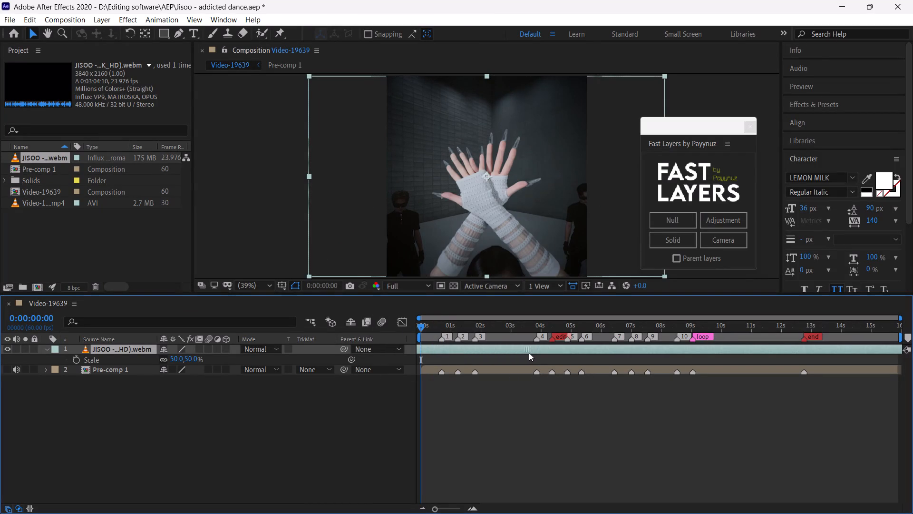
drag(529, 353, 457, 357)
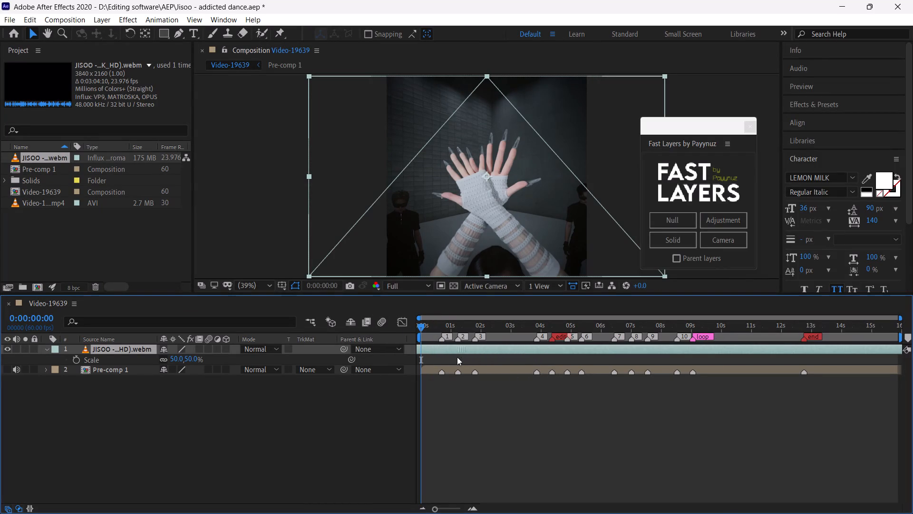
drag(457, 357, 414, 357)
drag(494, 350, 443, 350)
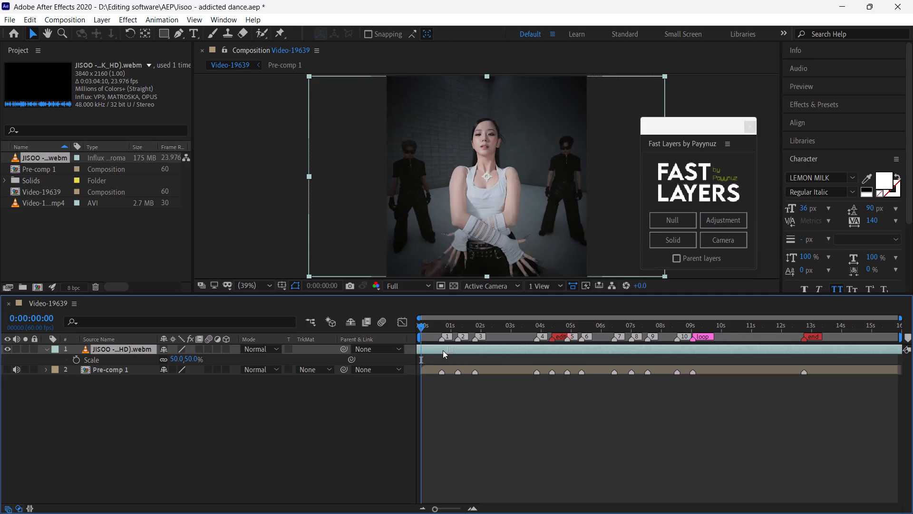
drag(443, 350, 229, 364)
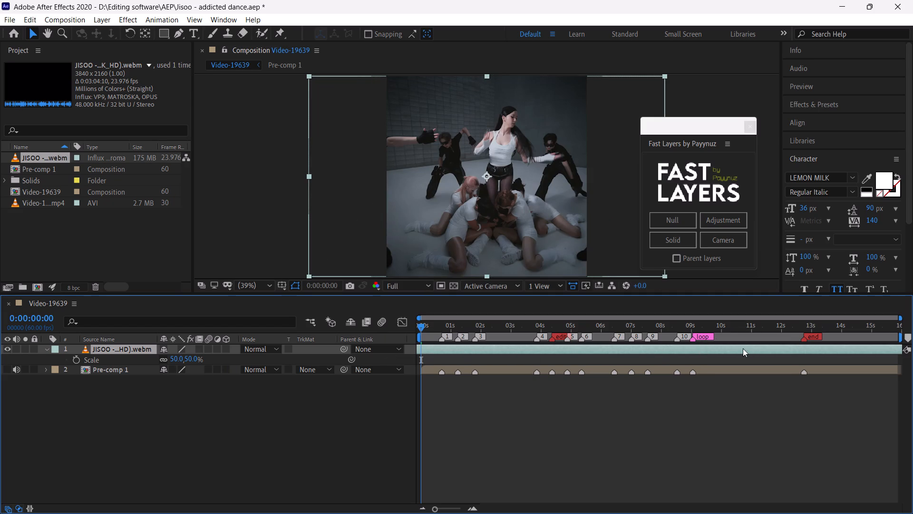
drag(746, 346, 587, 355)
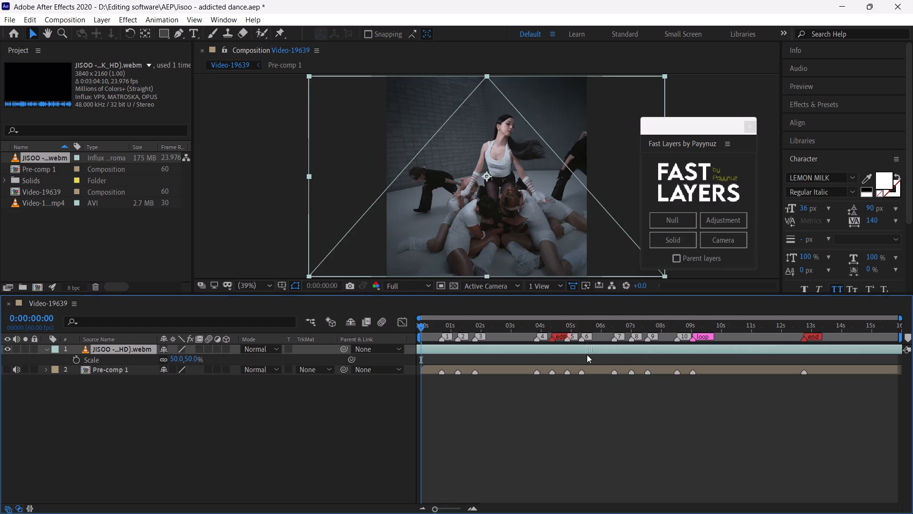
drag(587, 355, 543, 357)
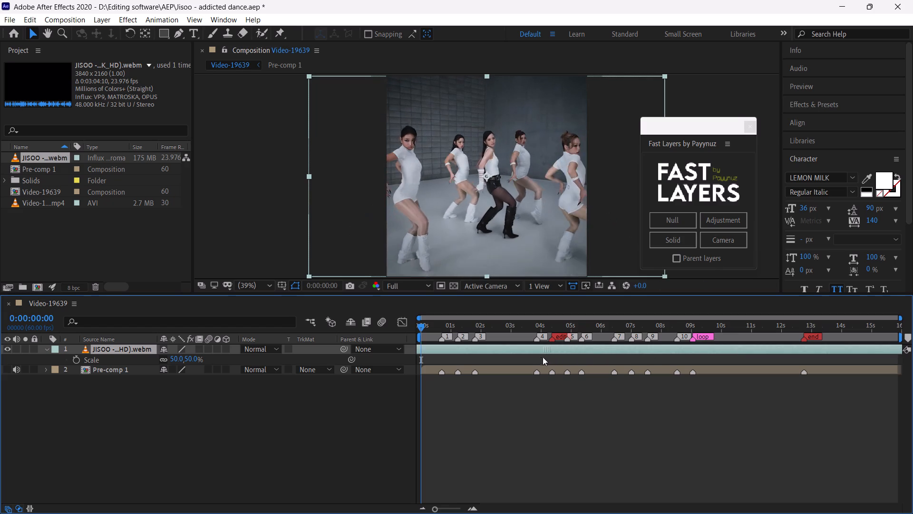
drag(543, 357, 342, 366)
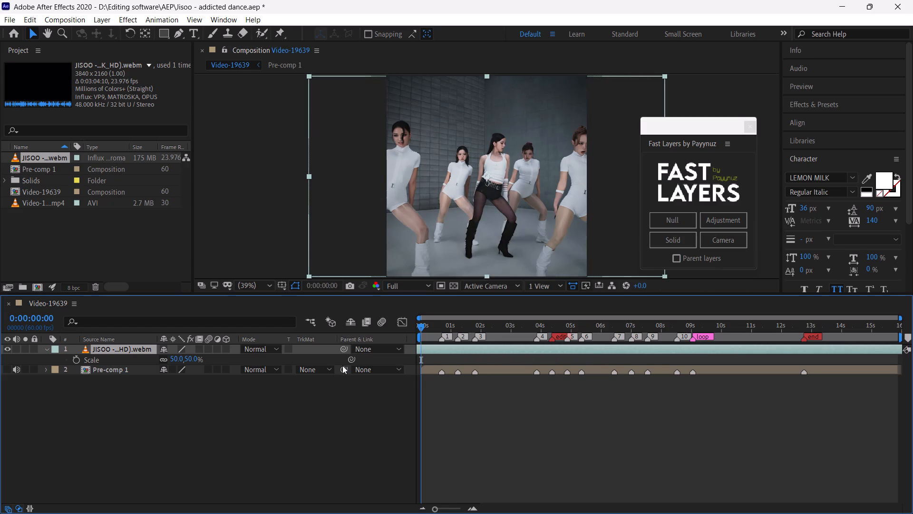
drag(342, 366, 342, 366)
Open the JISOO footage layer in its own viewer and skim the clip from about 35 seconds to its end for usable dance shots.
double_click(510, 351)
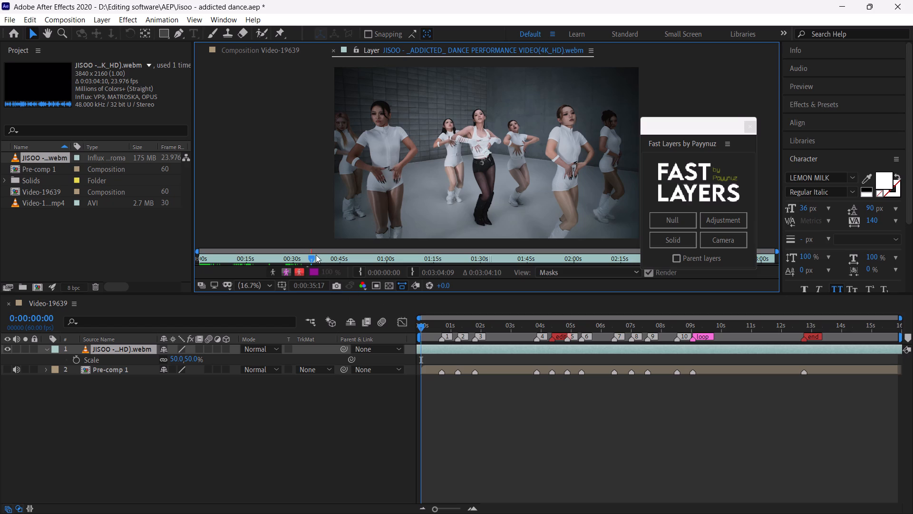
drag(313, 255, 334, 264)
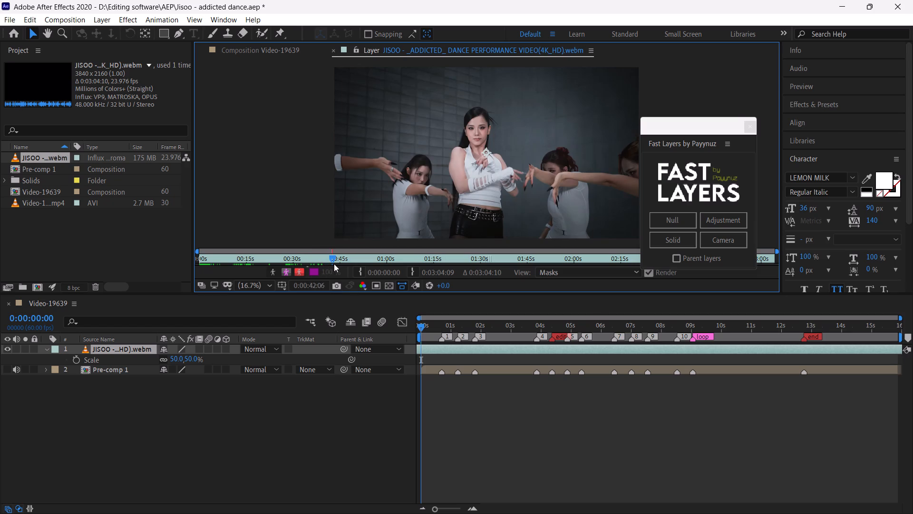
drag(334, 264, 345, 266)
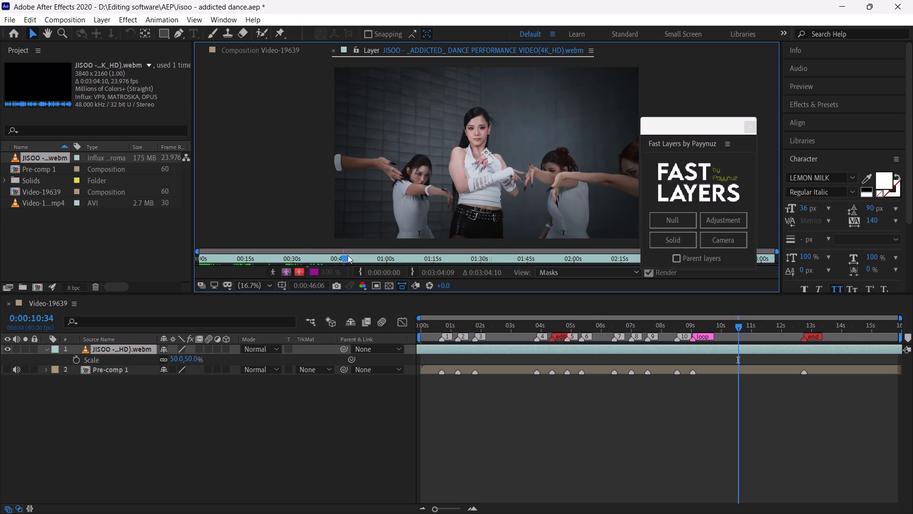
drag(348, 255, 359, 261)
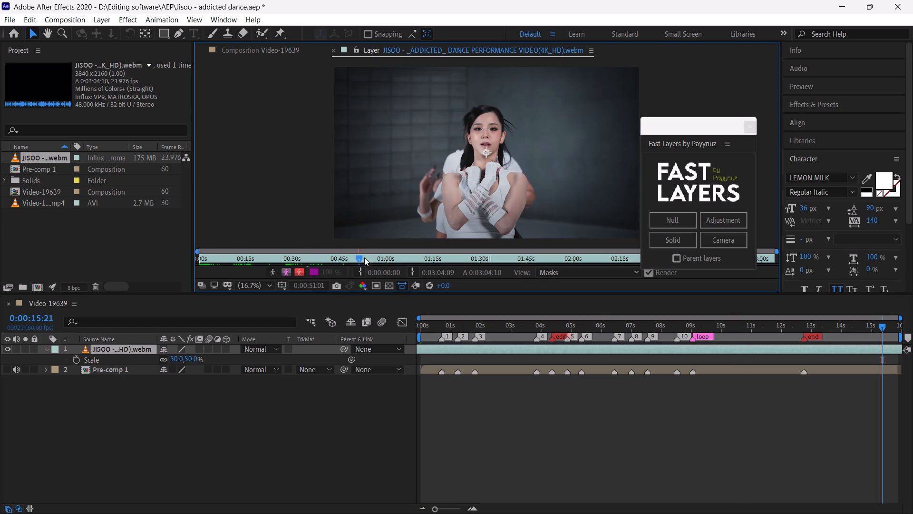
click(364, 257)
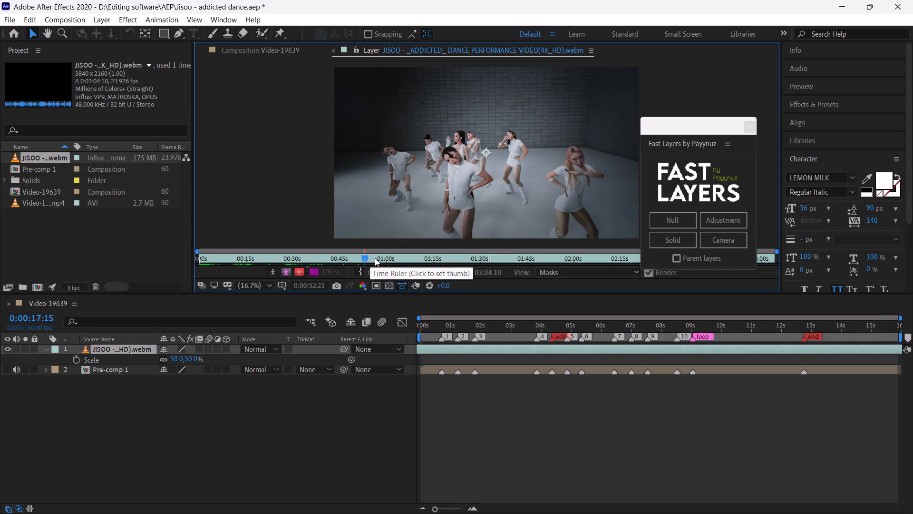
click(375, 258)
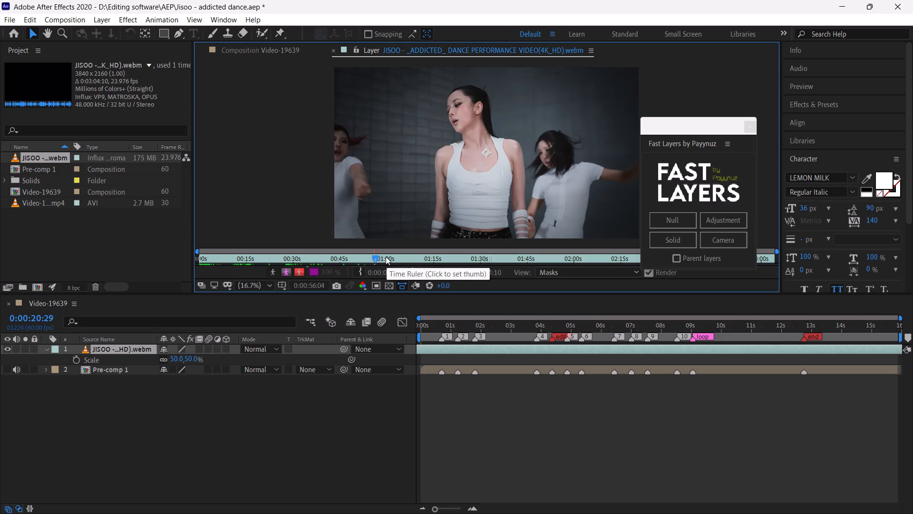
click(386, 257)
click(396, 257)
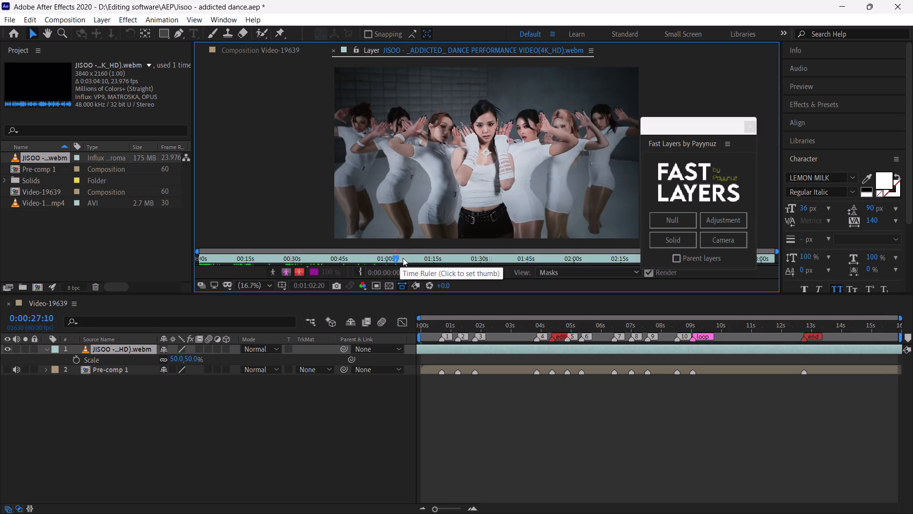
click(403, 258)
click(415, 260)
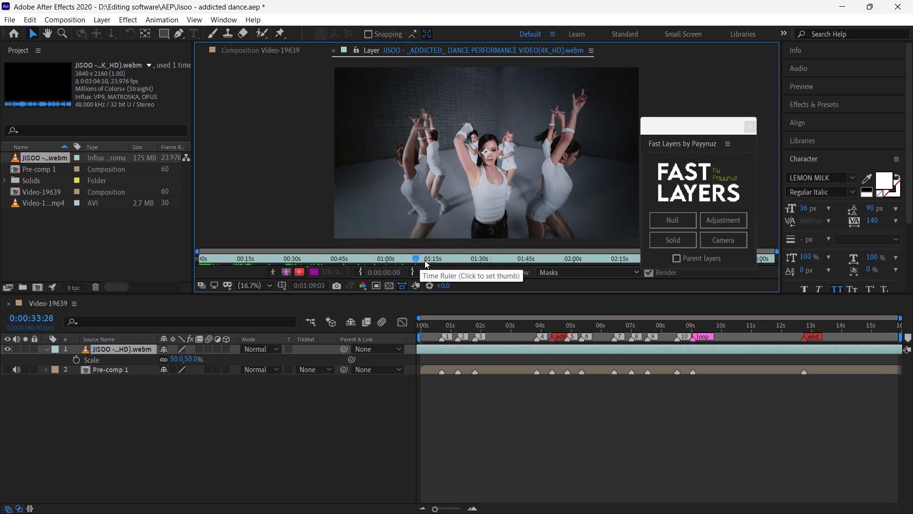
drag(703, 125, 817, 110)
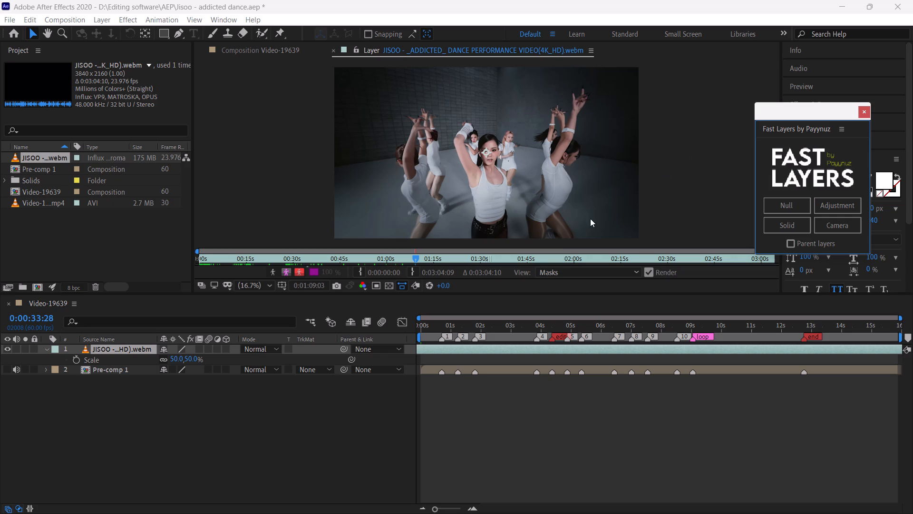
click(423, 257)
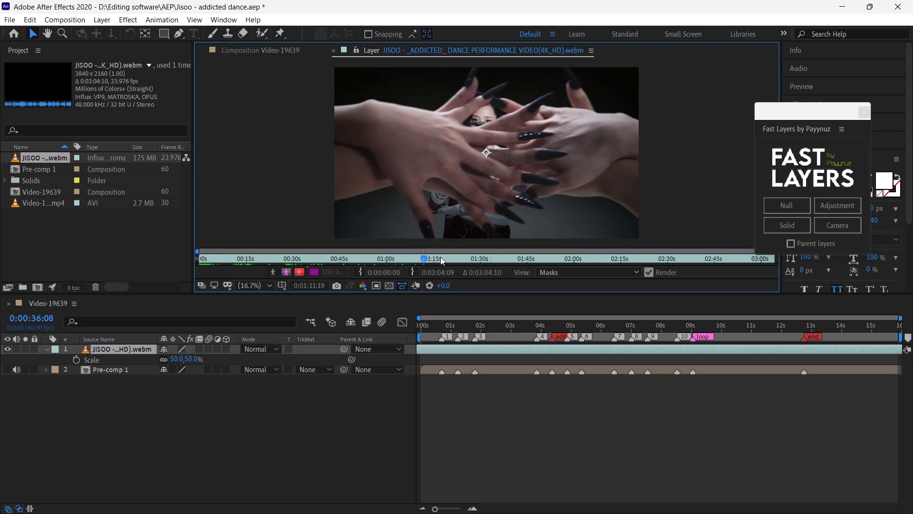
click(440, 257)
click(452, 258)
click(464, 258)
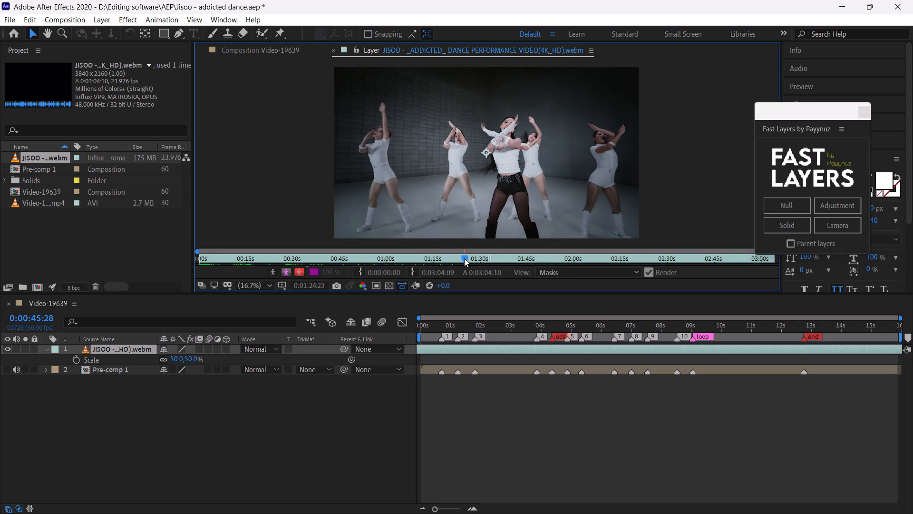
click(478, 258)
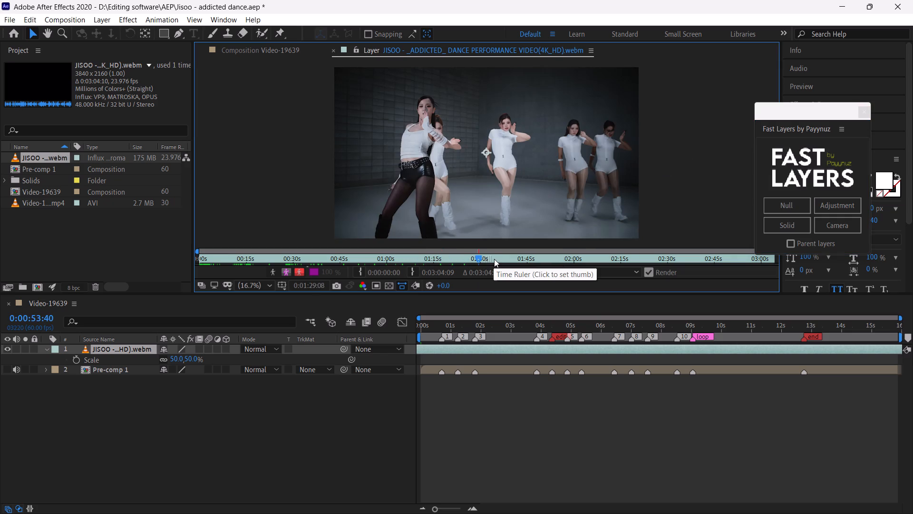
click(494, 259)
click(511, 259)
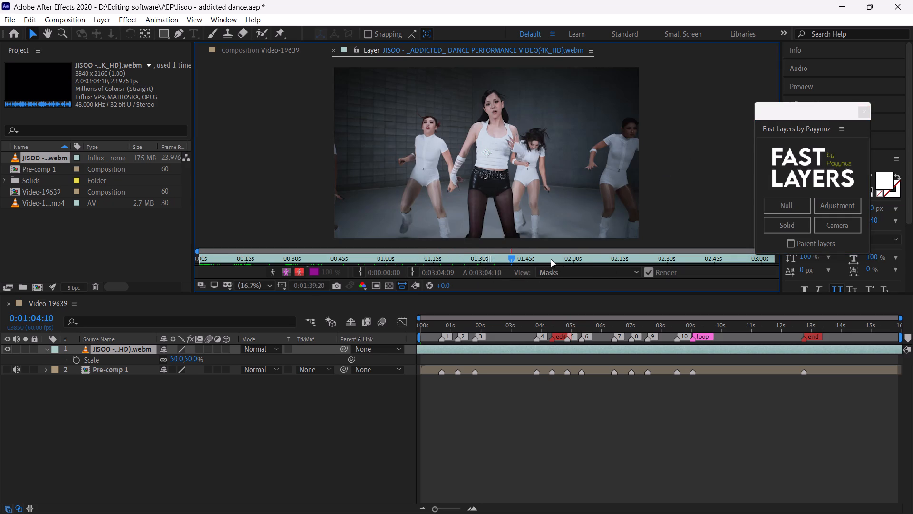
click(551, 259)
click(582, 259)
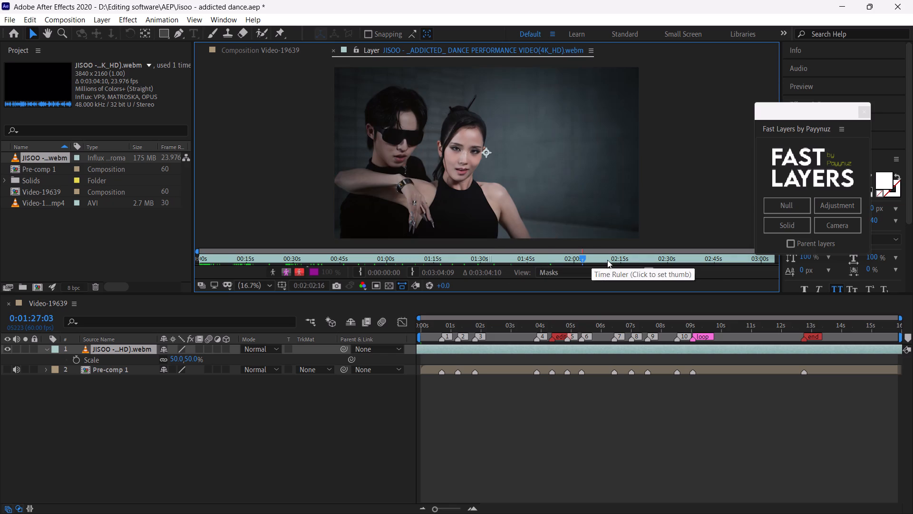
click(607, 260)
click(638, 258)
click(659, 259)
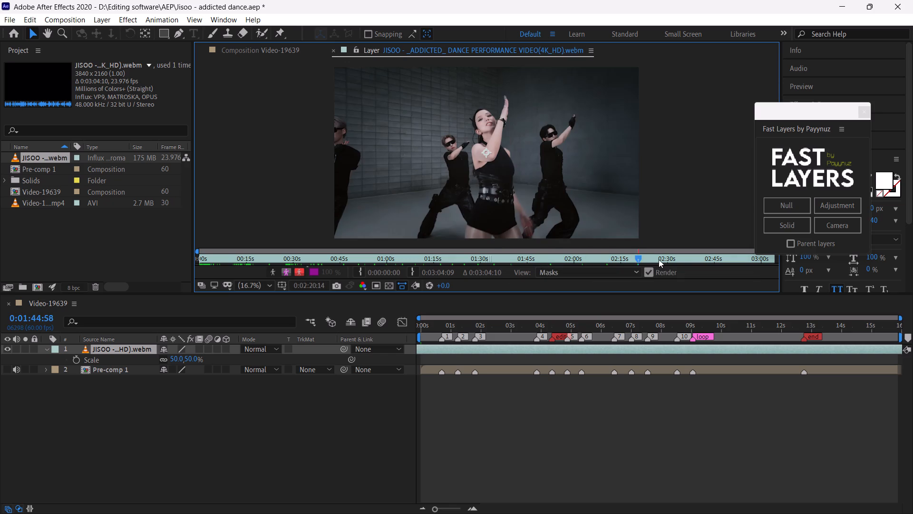
click(684, 259)
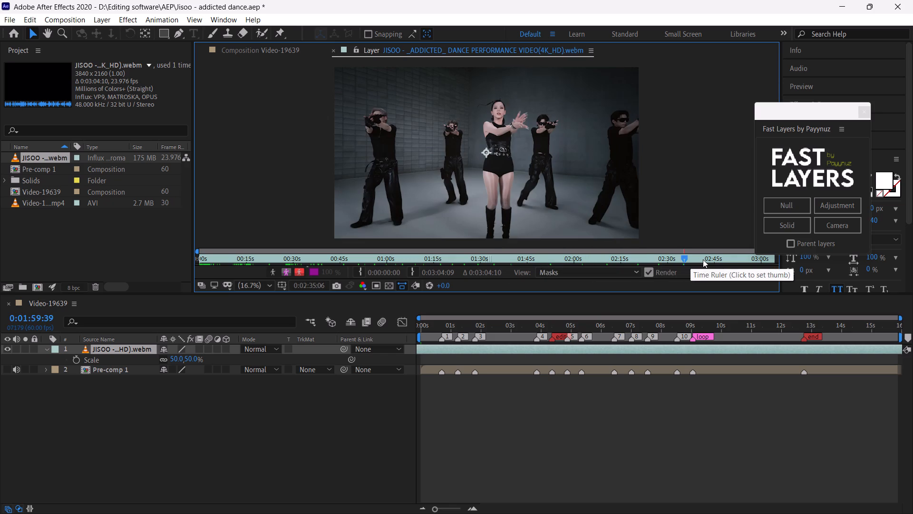
click(703, 259)
click(737, 257)
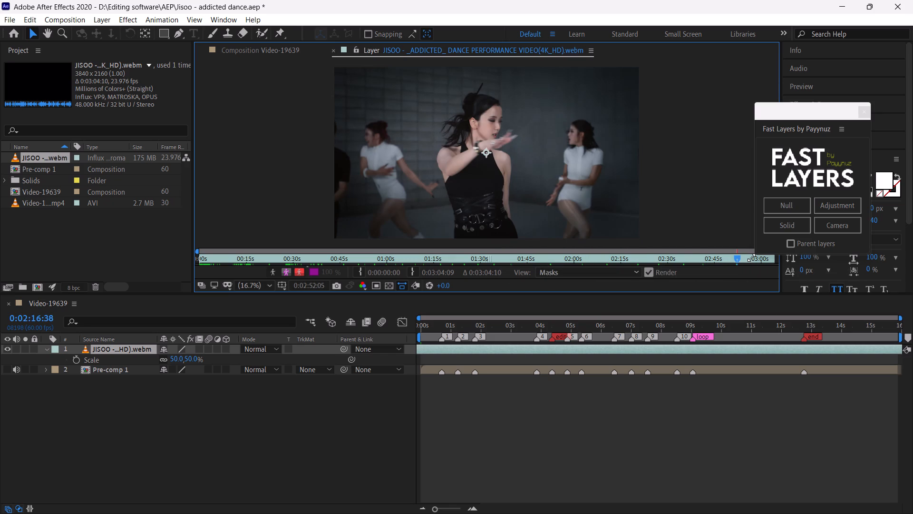
click(749, 260)
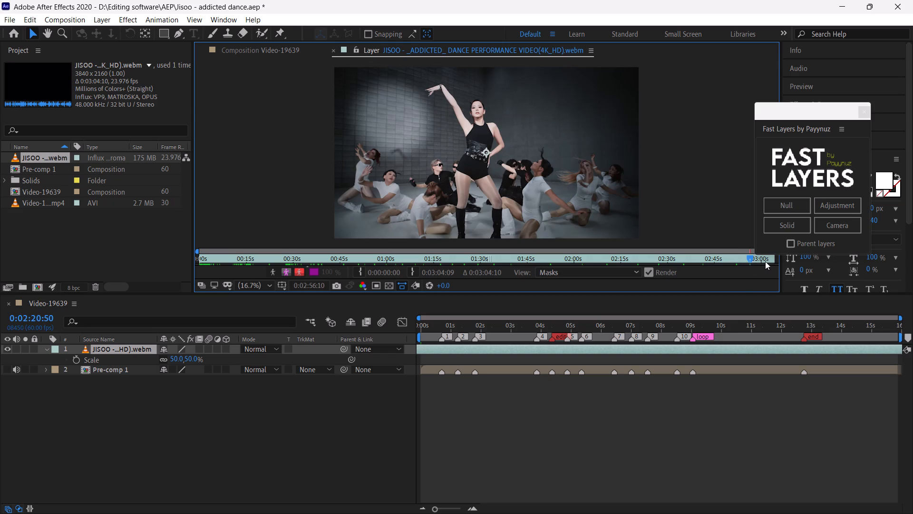
click(767, 261)
Recheck the JISOO footage around 1:23 and between about 40 and 52 seconds, and close the layer viewer.
click(460, 260)
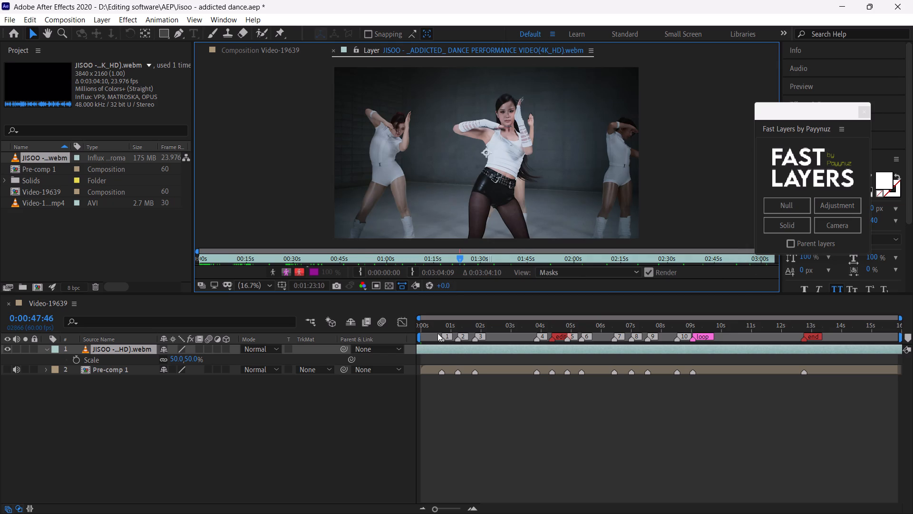
click(324, 257)
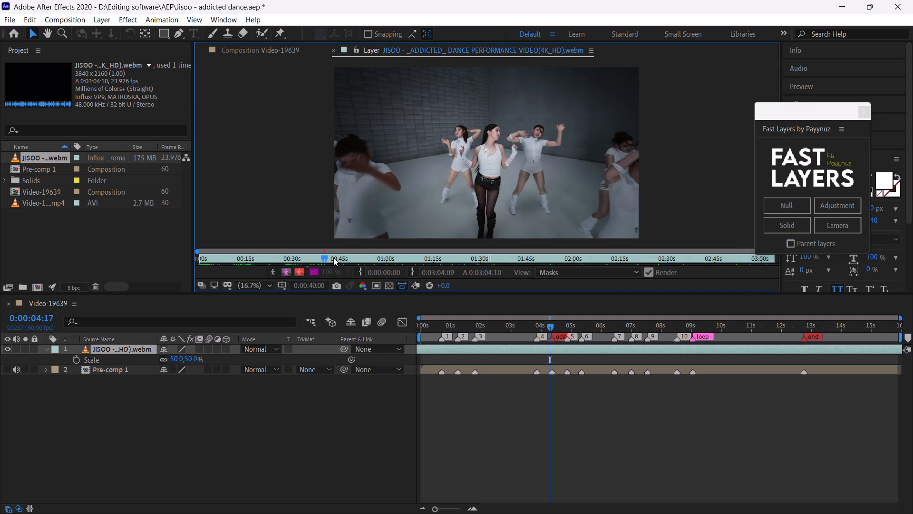
click(338, 257)
click(352, 257)
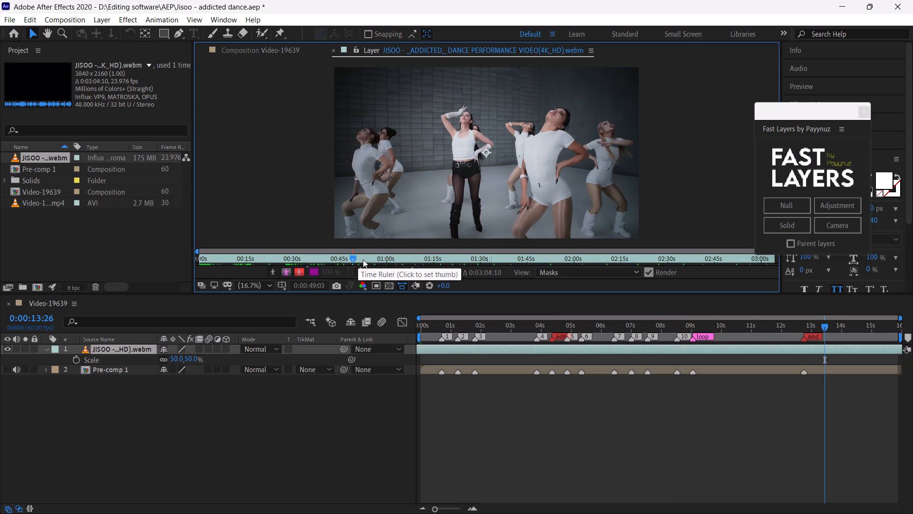
click(363, 259)
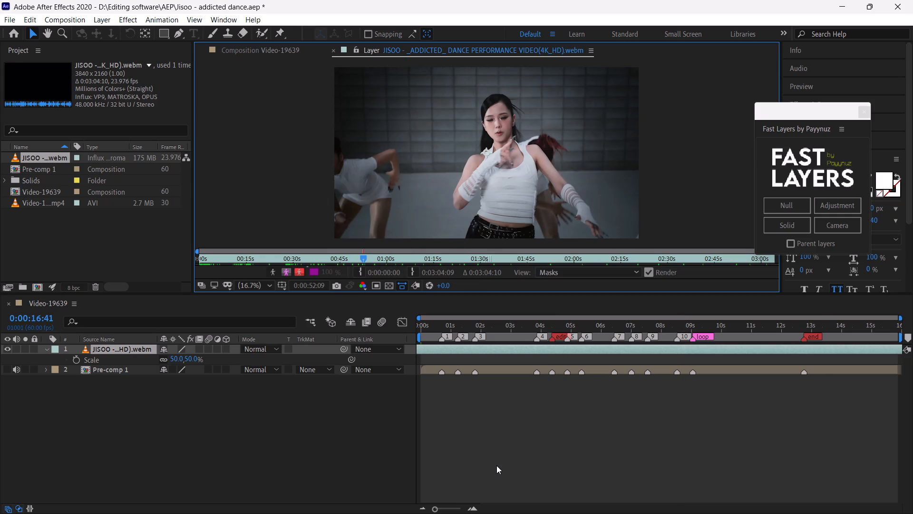
click(502, 445)
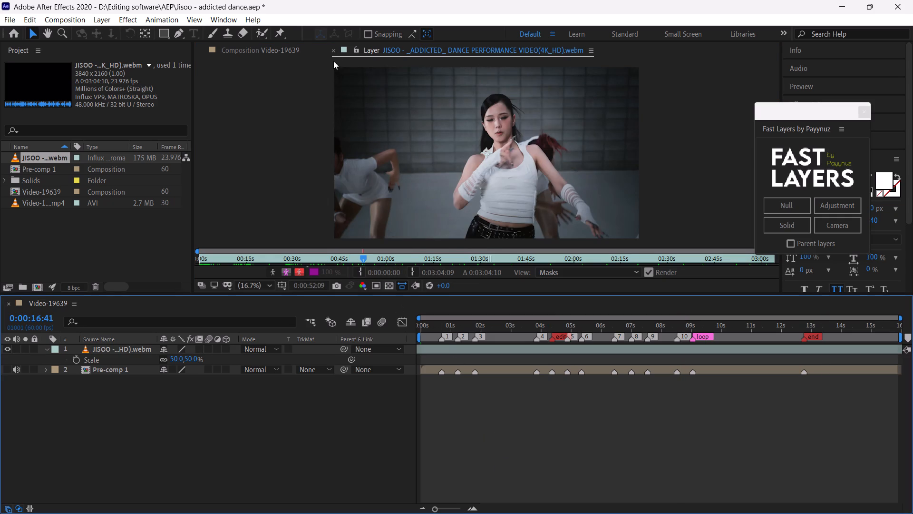
click(333, 49)
Return the Video-19639 composition to its first frame and set the preview resolution to Quarter.
click(430, 325)
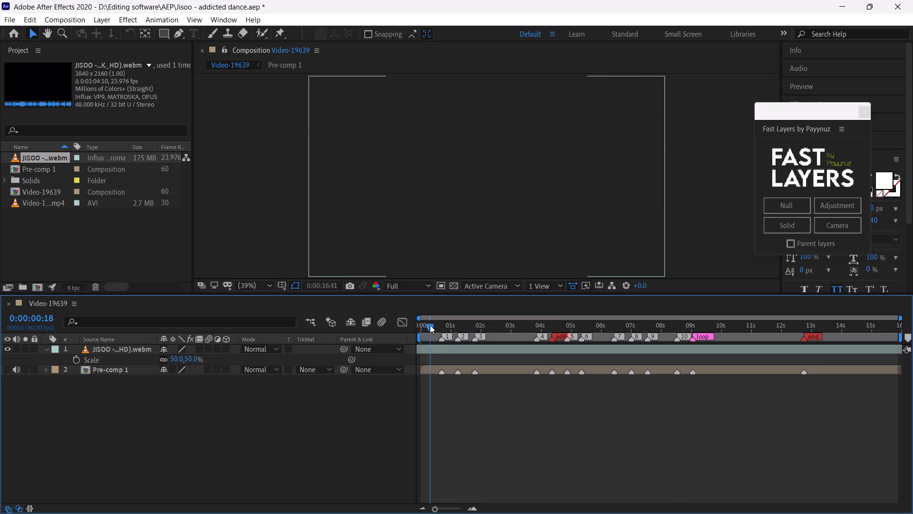
drag(430, 325, 408, 324)
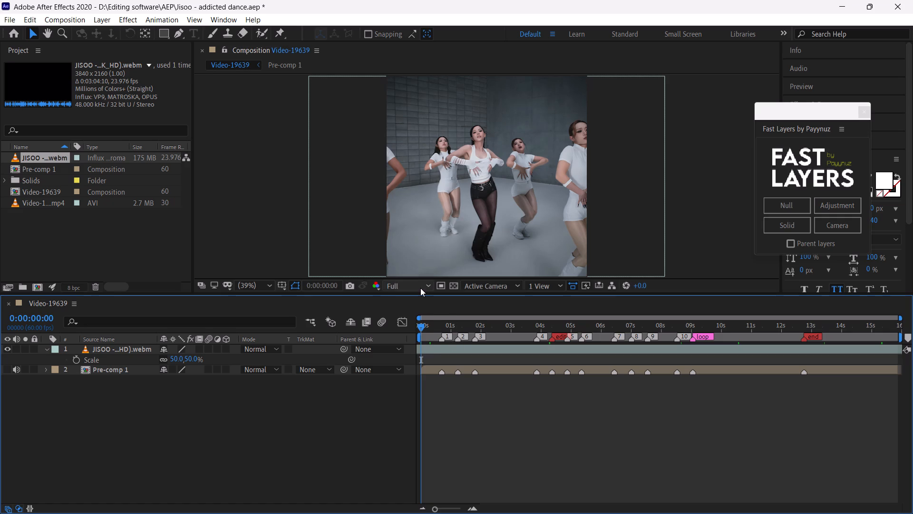
click(420, 288)
click(413, 351)
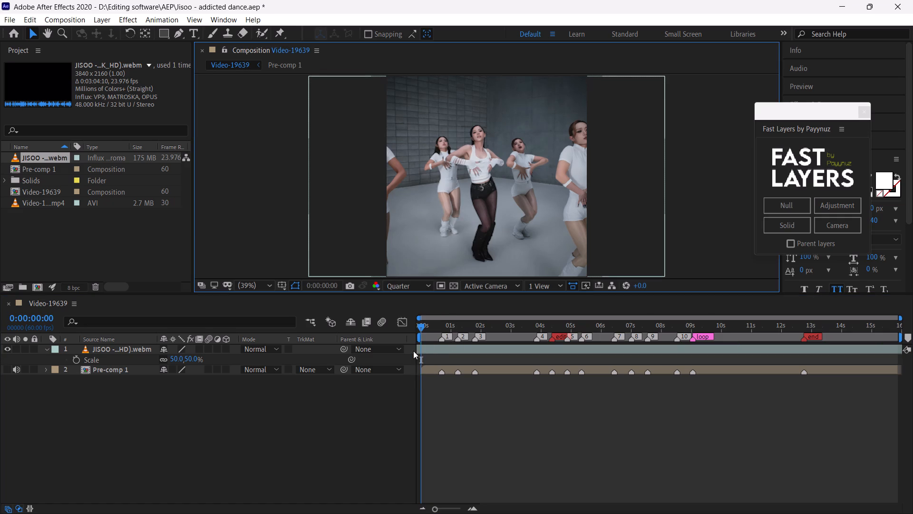
Save the project.
key(ctrl+s)
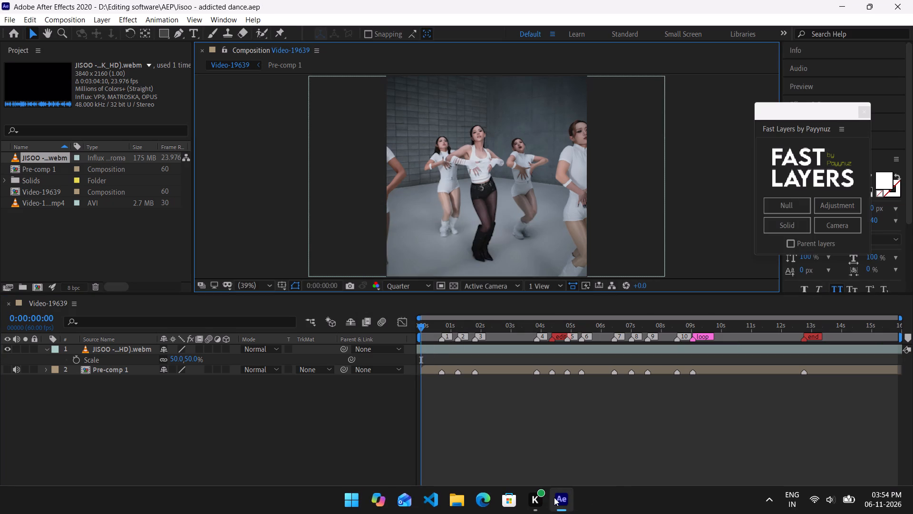